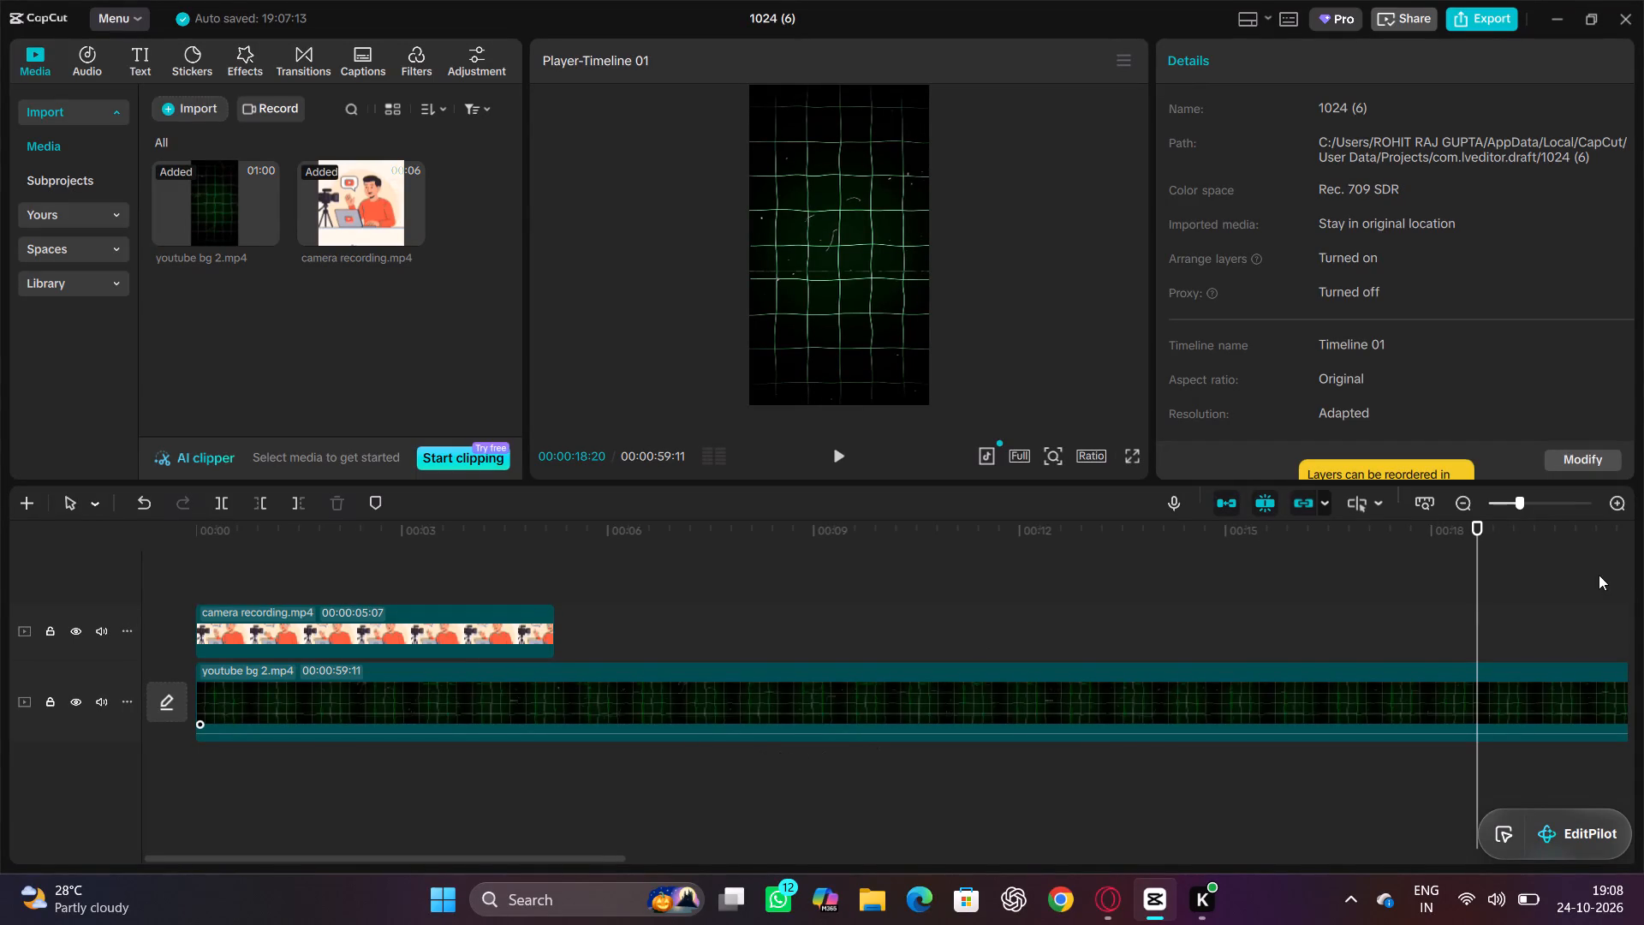
Return the playhead to the start of the timeline and play back the opening of the camera recording.
{"action": "left_click_drag", "start_coordinate": [1480, 532], "coordinate": [86, 218]}
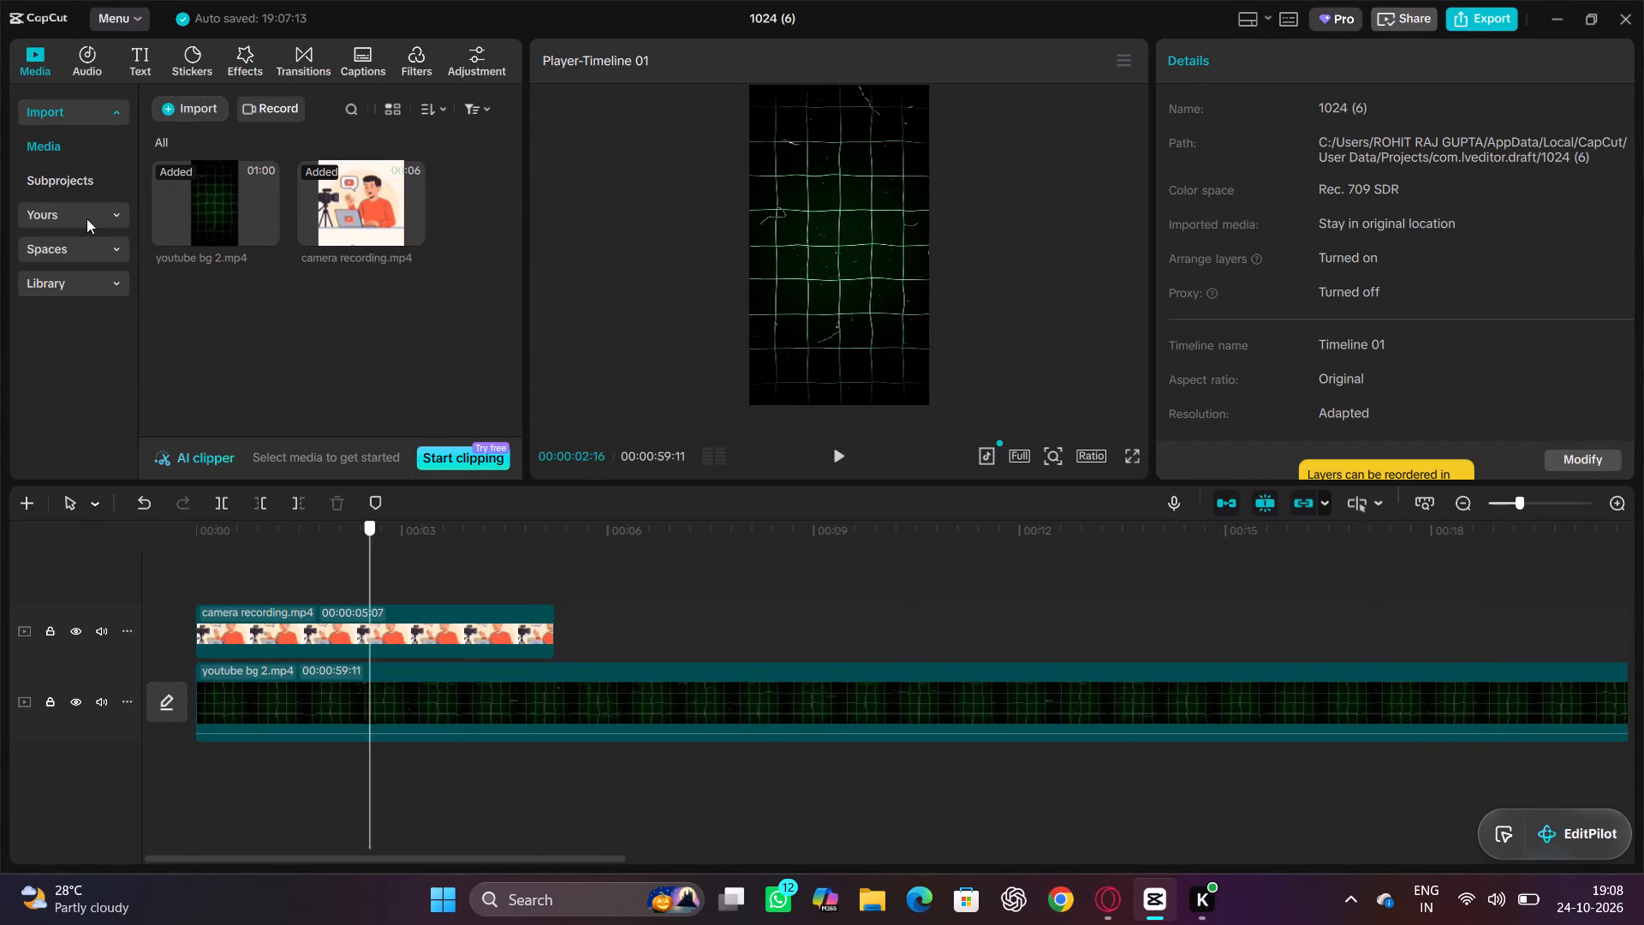
{"action": "left_click_drag", "start_coordinate": [86, 218], "coordinate": [0, 188]}
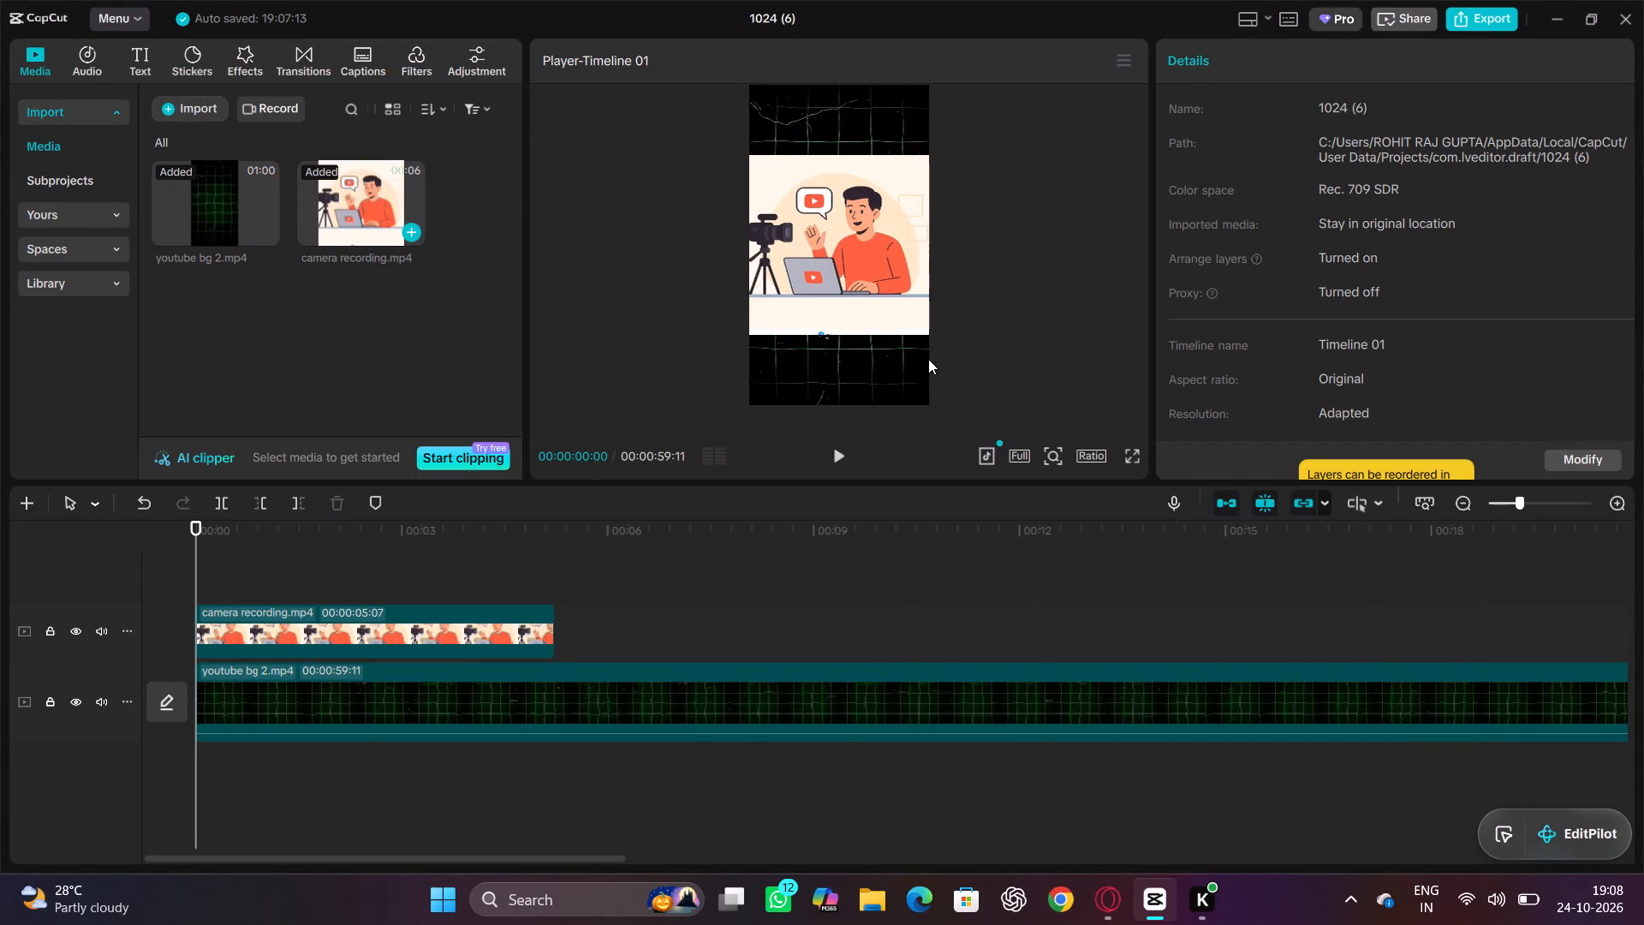
{"action": "left_click", "coordinate": [832, 451]}
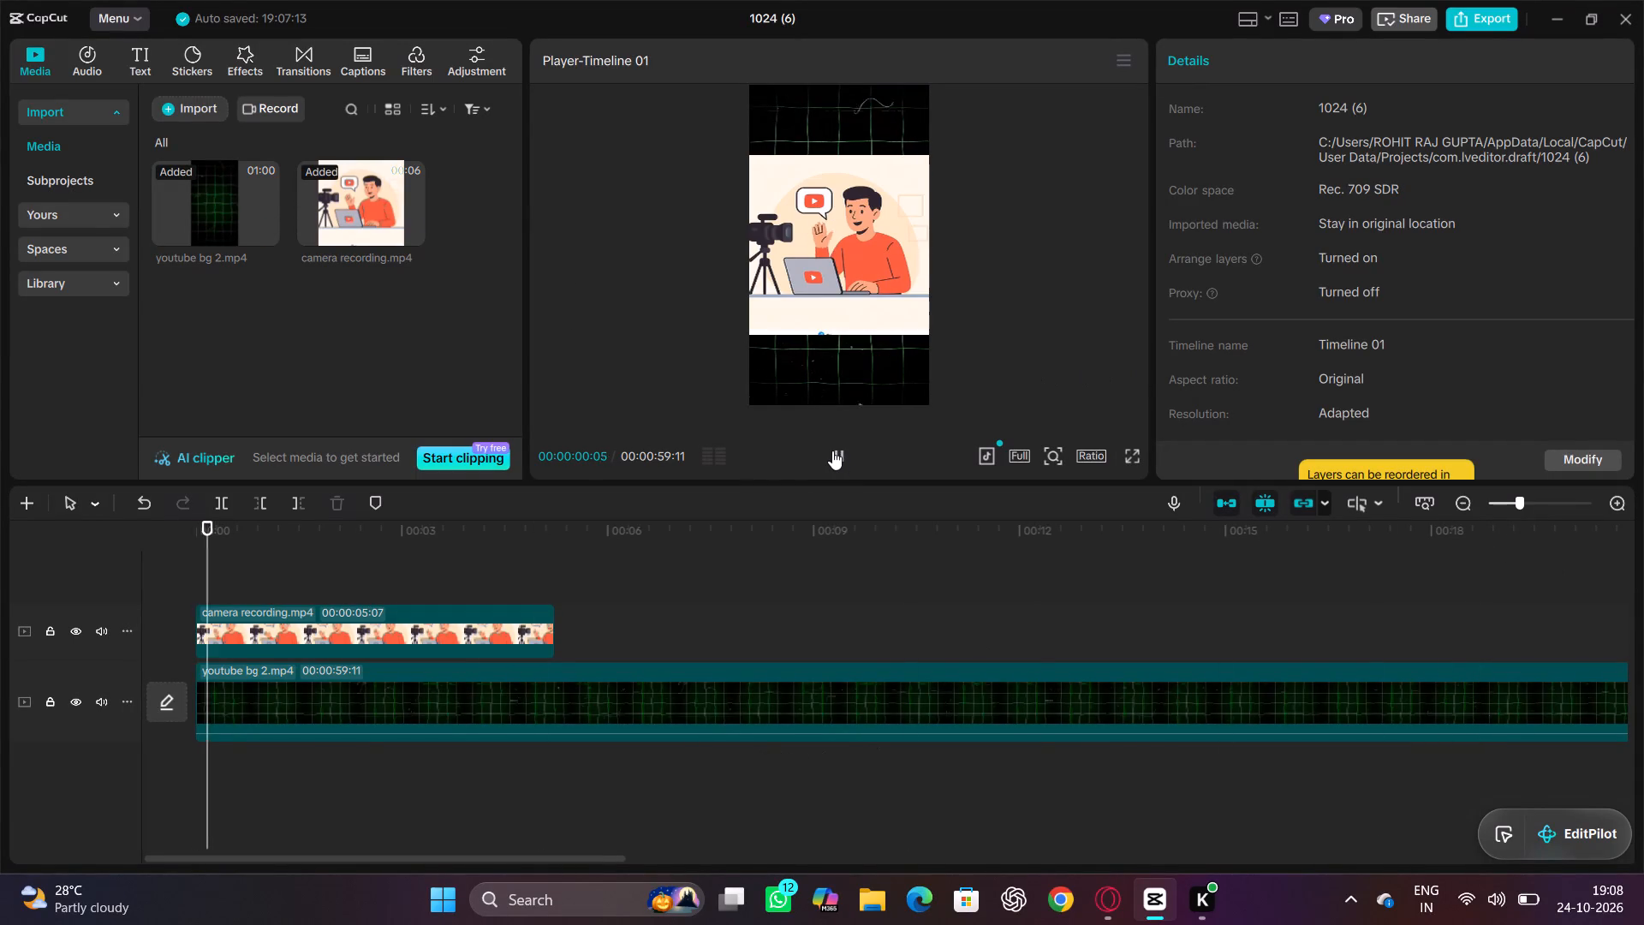
{"action": "left_click", "coordinate": [842, 462]}
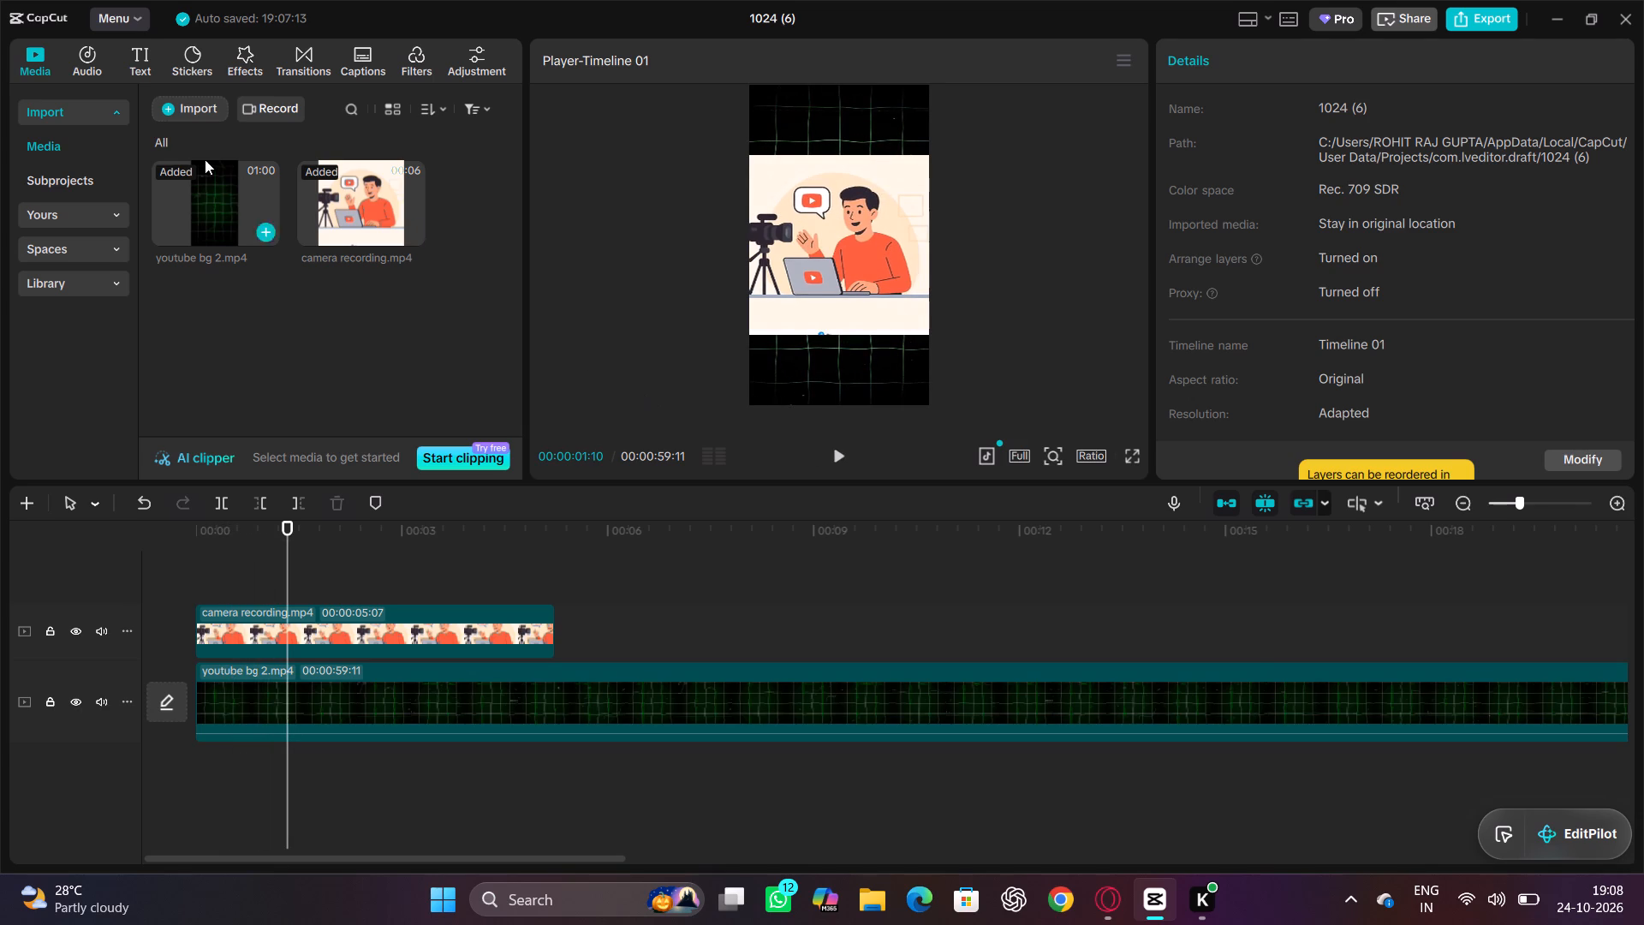
Import the #YouTubeShorts (2) JPG image of the man being filmed from the Downloads folder.
{"action": "left_click", "coordinate": [186, 104]}
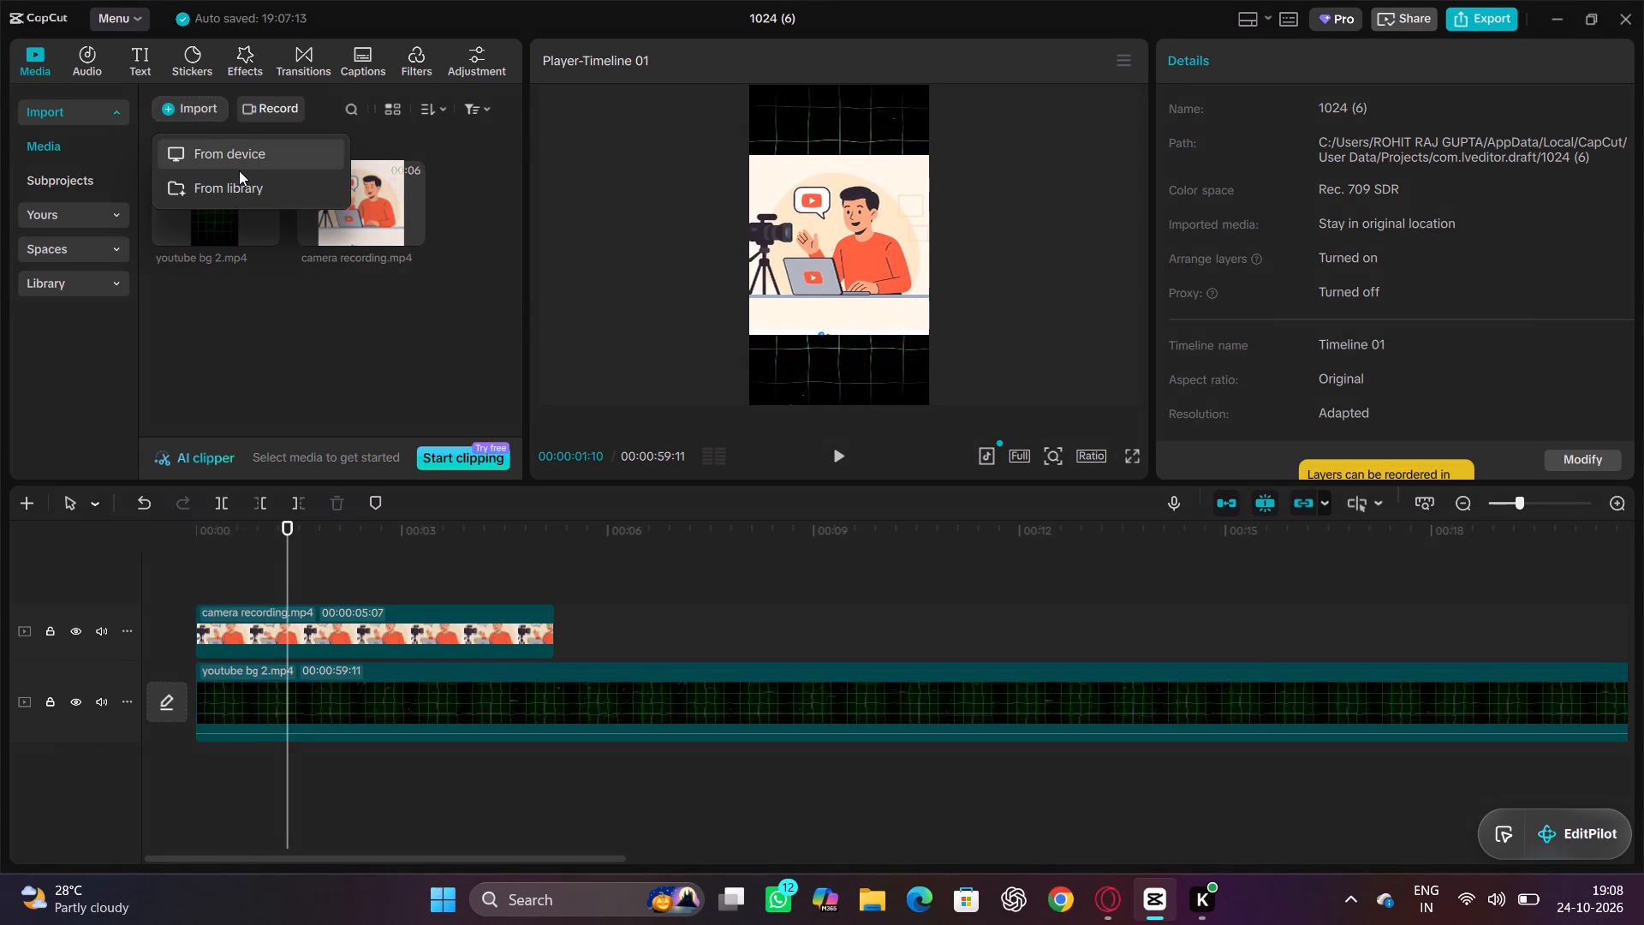
{"action": "left_click", "coordinate": [238, 168]}
{"action": "scroll", "coordinate": [527, 305], "scroll_direction": "down", "scroll_amount": 2}
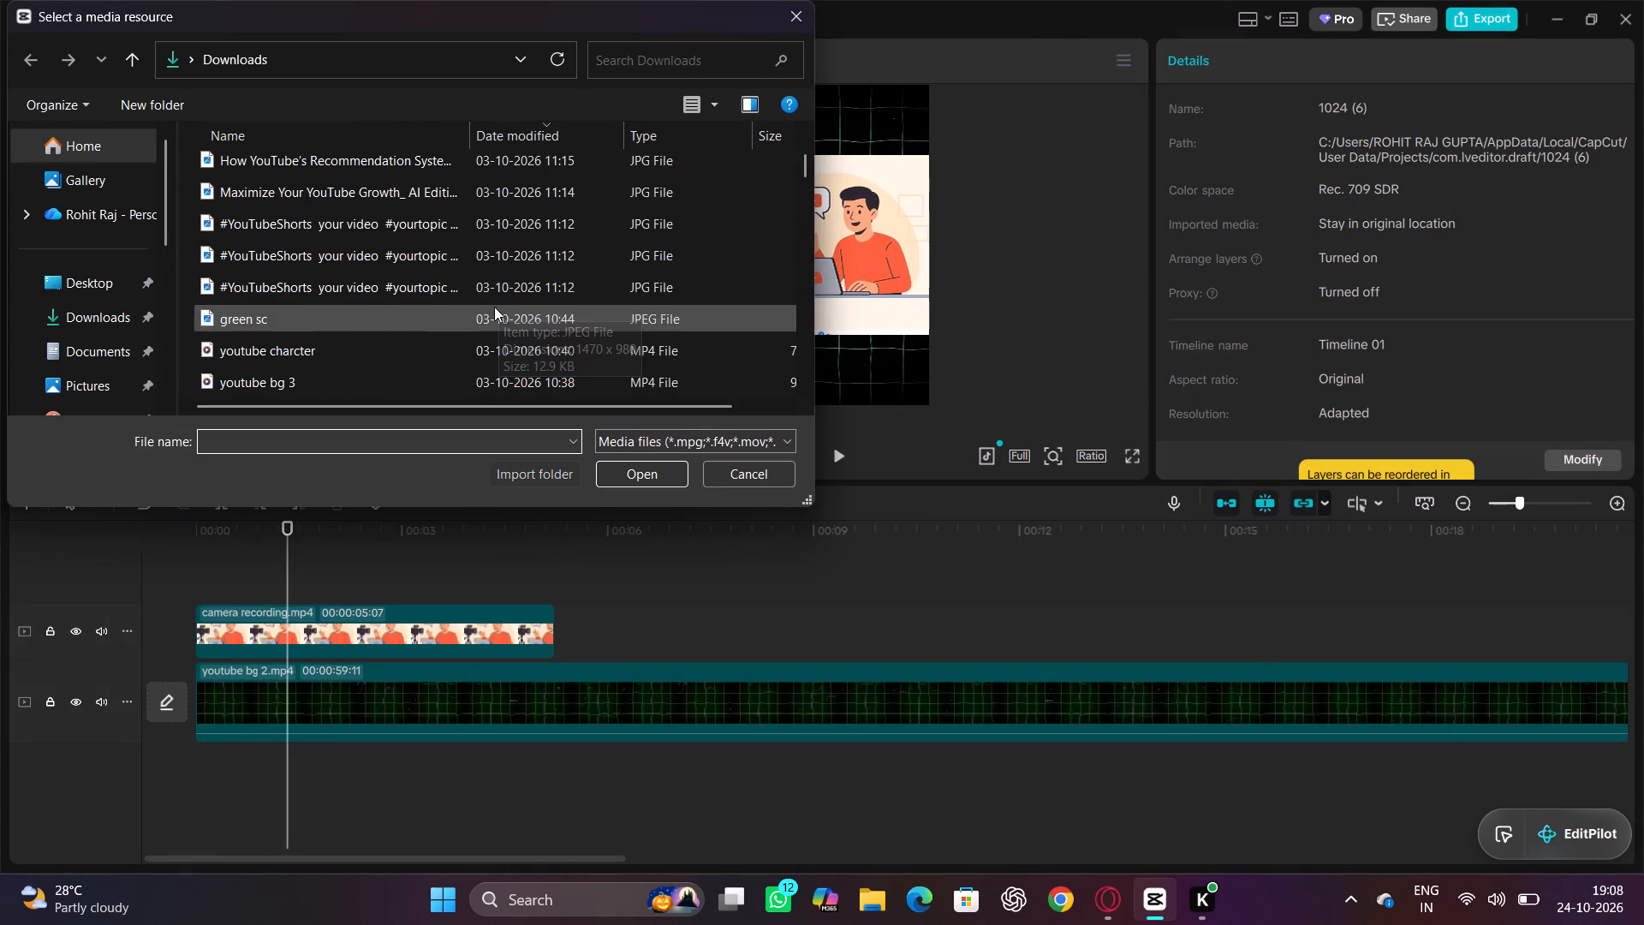
{"action": "double_click", "coordinate": [315, 252]}
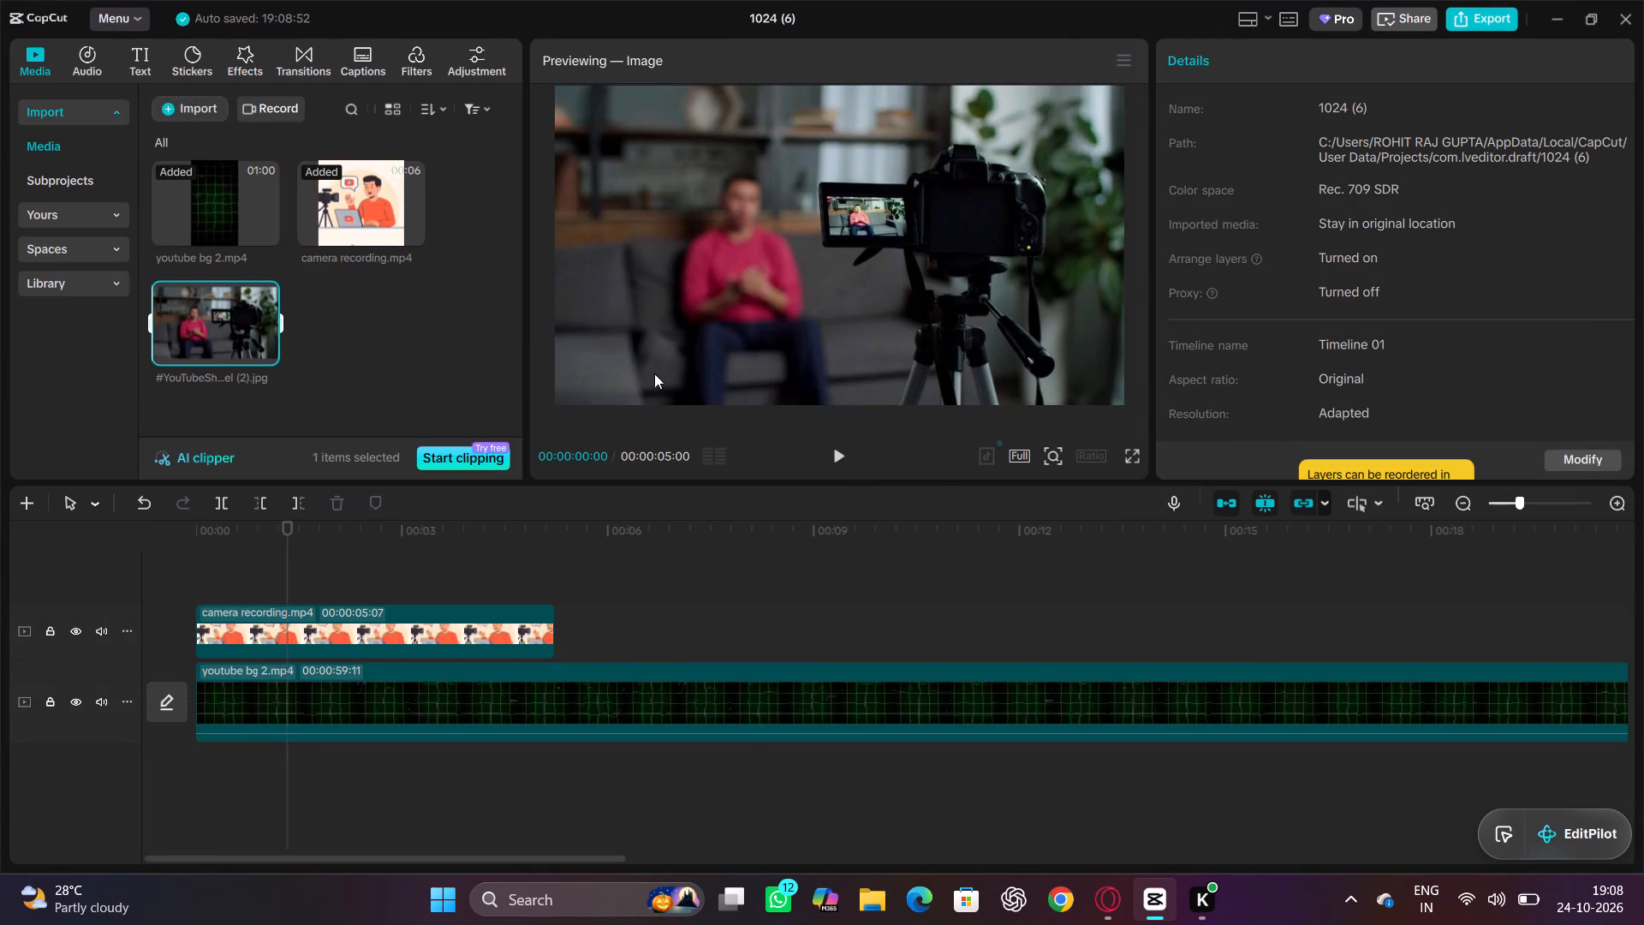
Add the imported image to the timeline on its own overlay track, starting where the camera recording clip ends.
{"action": "left_click", "coordinate": [259, 349]}
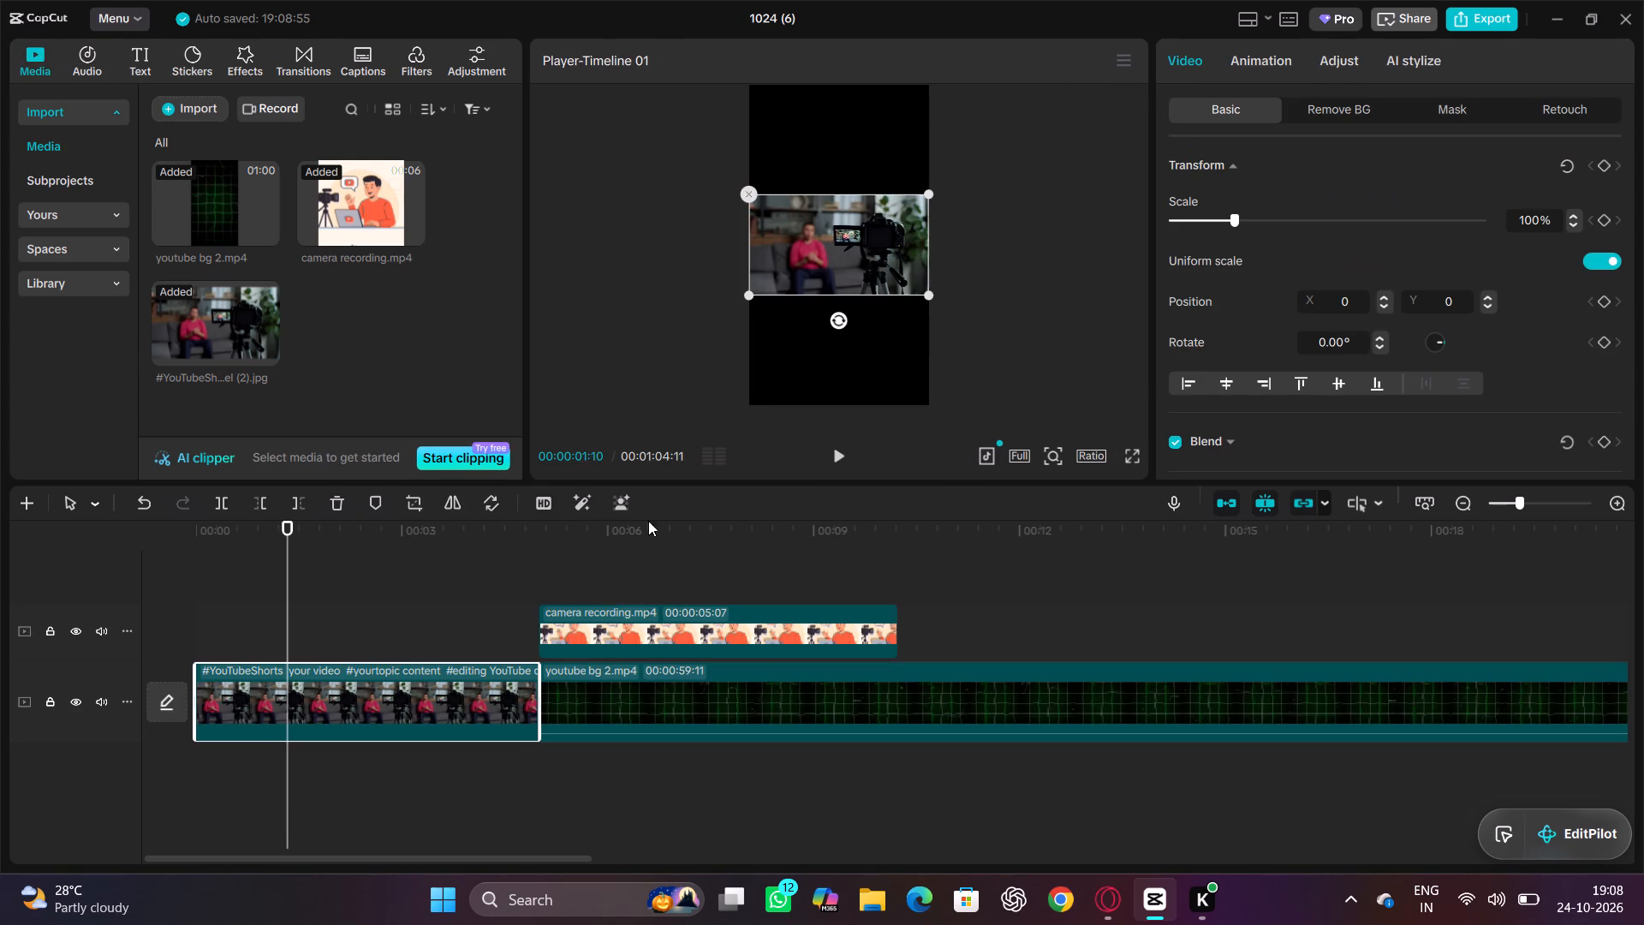
{"action": "left_click", "coordinate": [837, 468]}
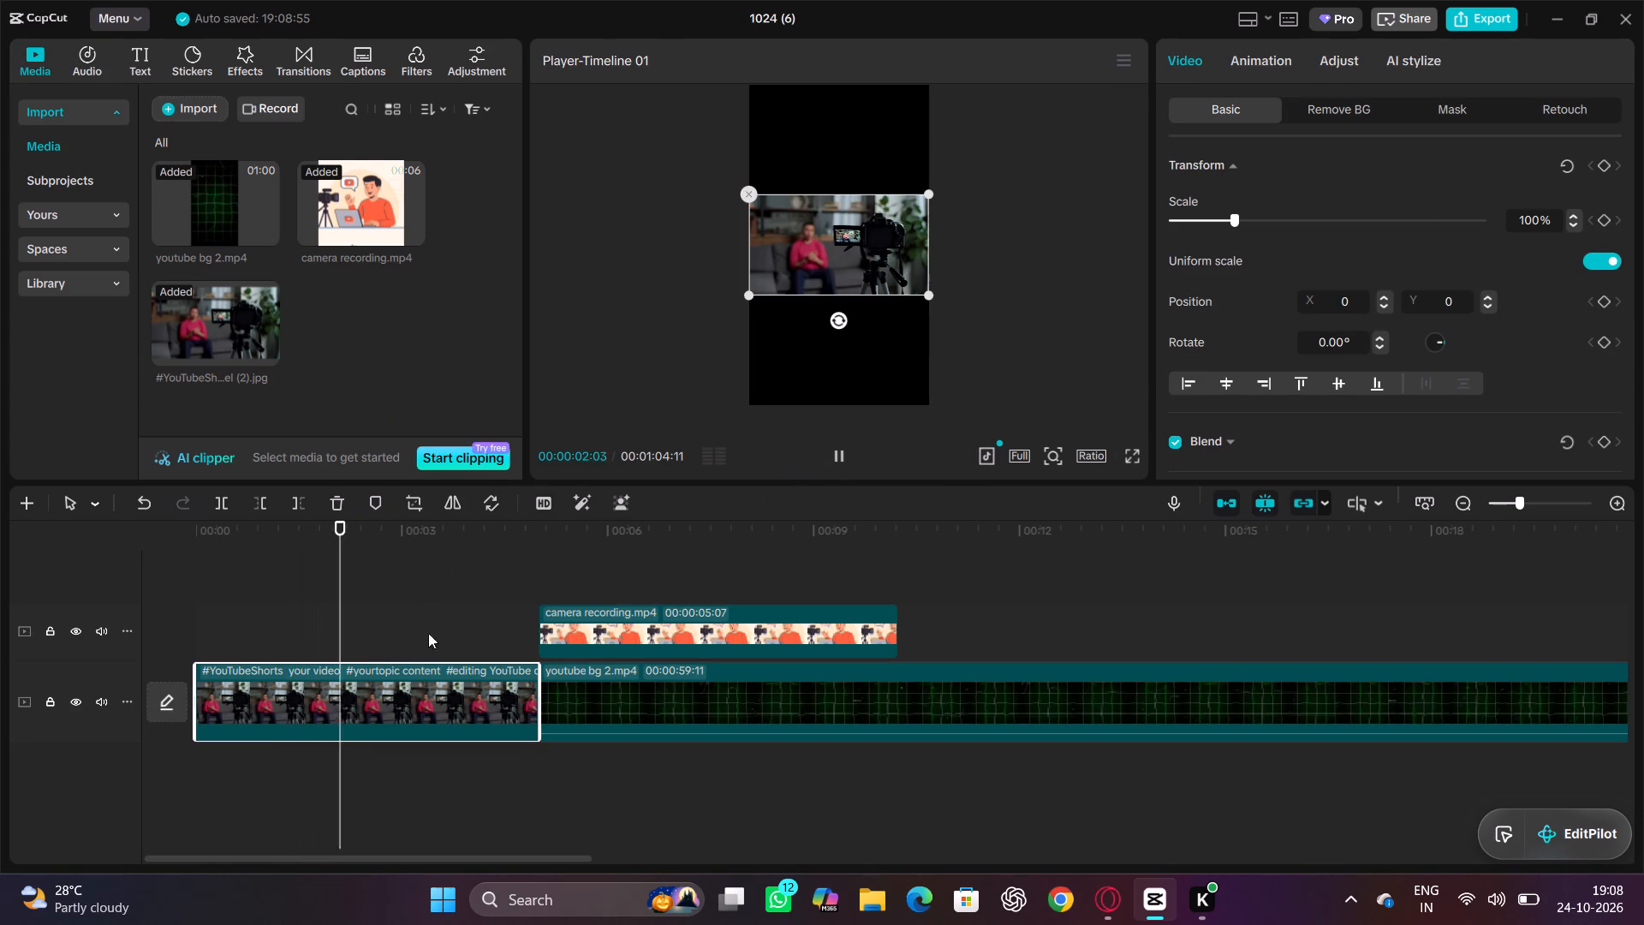
{"action": "left_click_drag", "start_coordinate": [406, 677], "coordinate": [796, 599]}
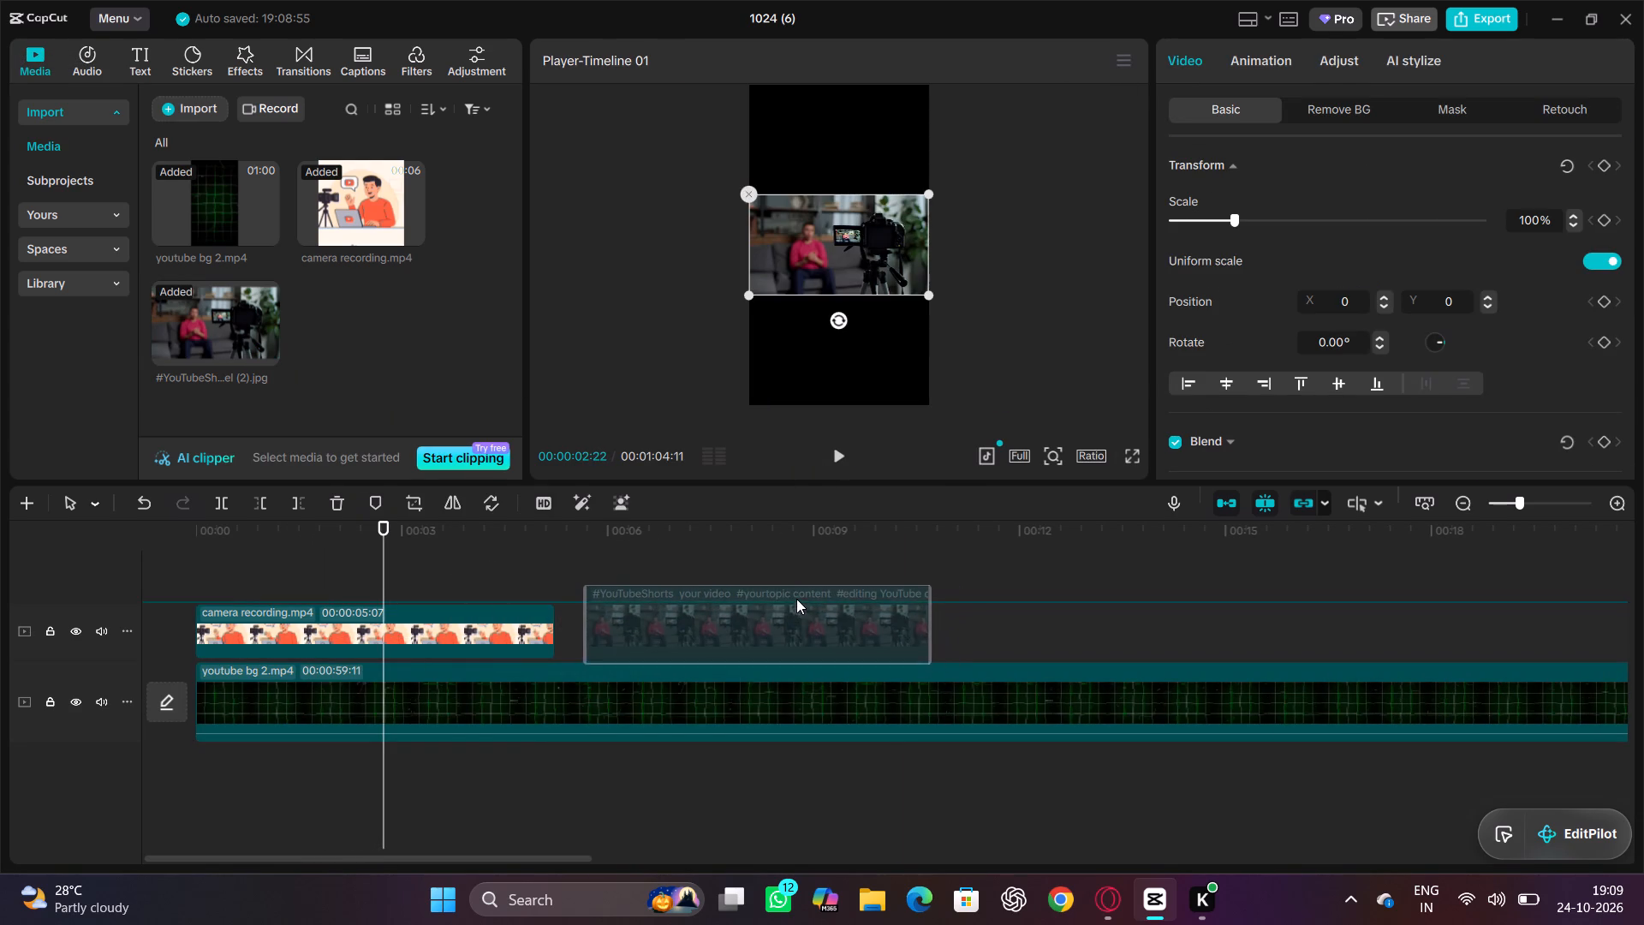
{"action": "left_click_drag", "start_coordinate": [796, 599], "coordinate": [771, 602]}
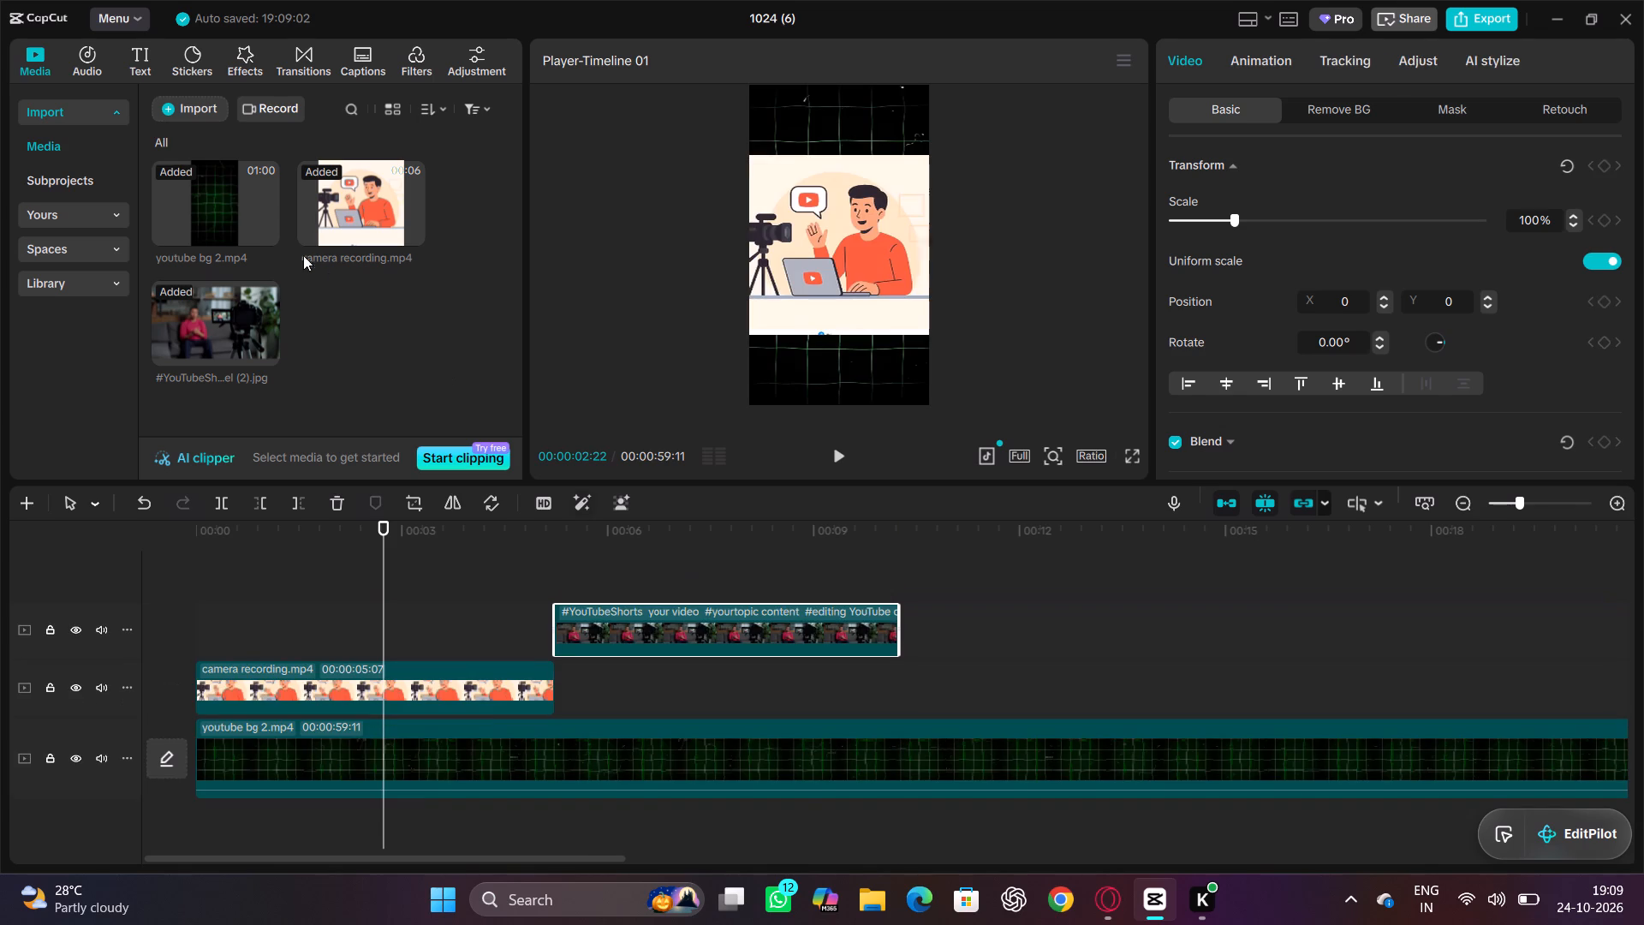
Import the youtube bg MP4 video from the Downloads folder.
{"action": "double_click", "coordinate": [217, 115]}
{"action": "left_click", "coordinate": [217, 114]}
{"action": "left_click", "coordinate": [264, 160]}
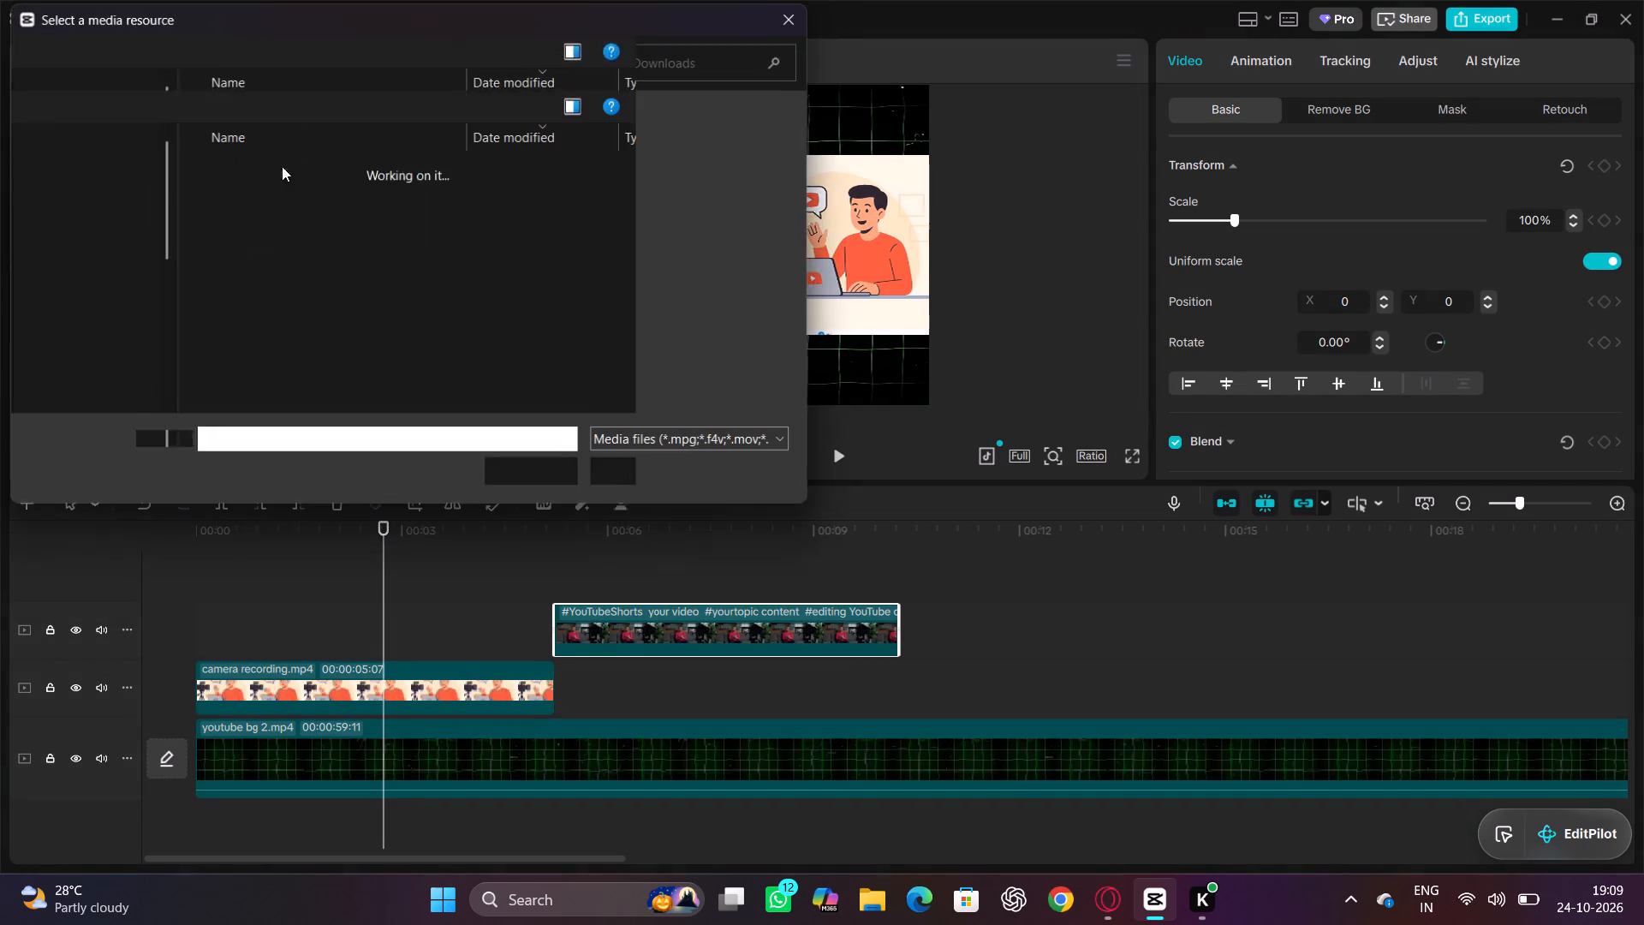
{"action": "scroll", "coordinate": [283, 260], "scroll_direction": "down", "scroll_amount": 7}
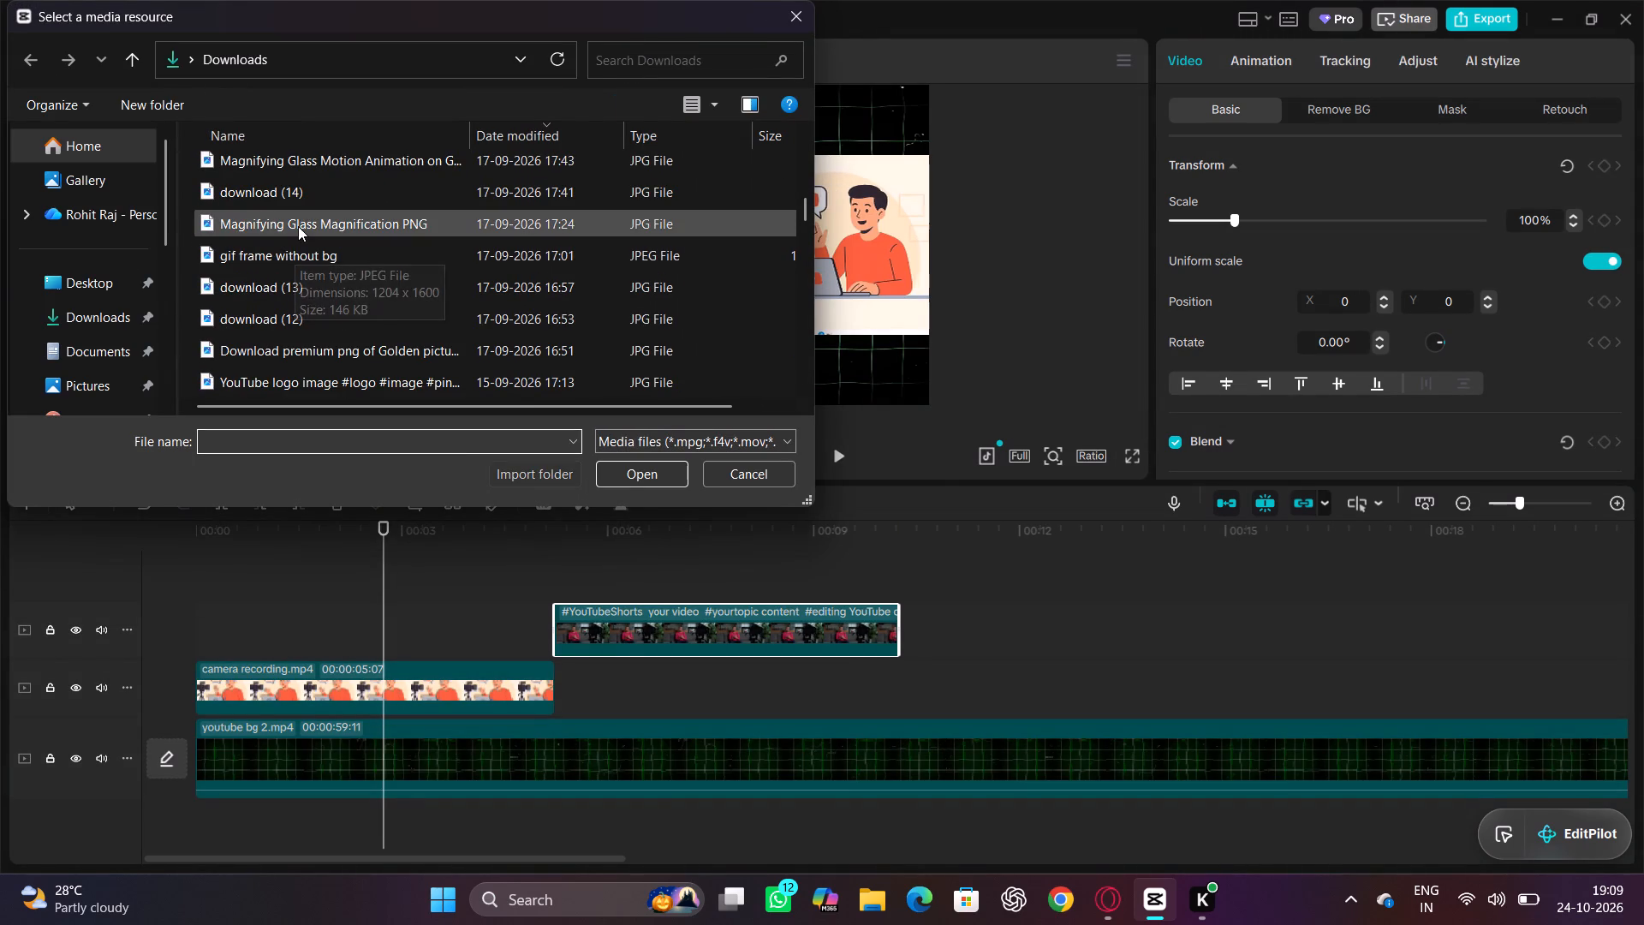
{"action": "scroll", "coordinate": [289, 261], "scroll_direction": "down", "scroll_amount": 1}
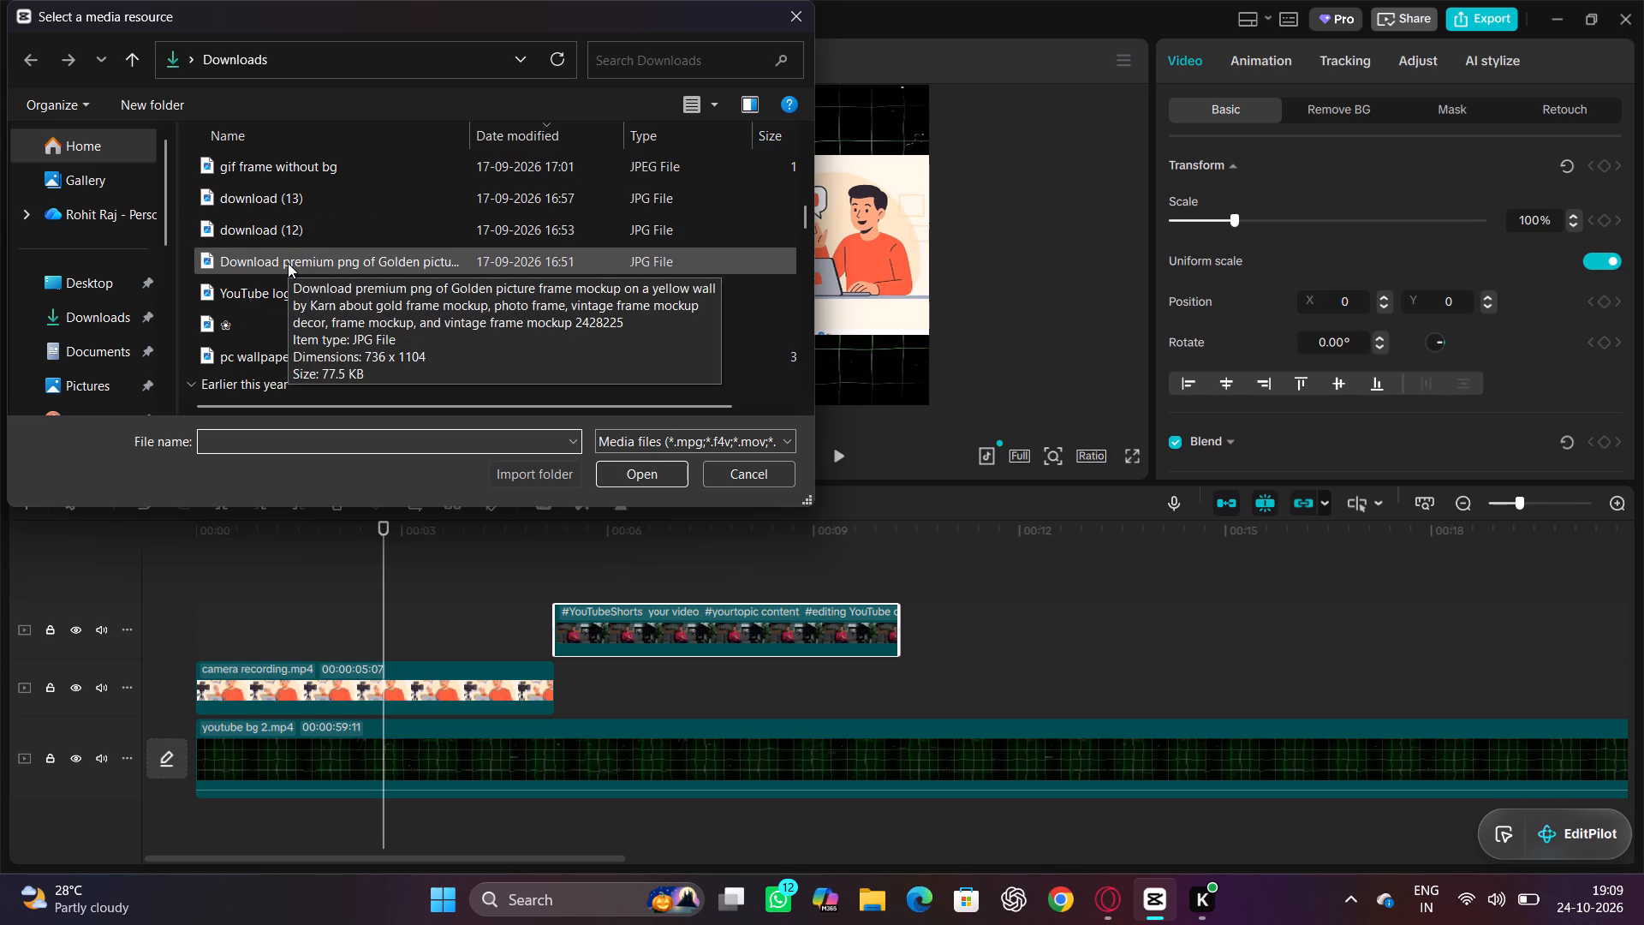
{"action": "scroll", "coordinate": [288, 261], "scroll_direction": "down", "scroll_amount": 2}
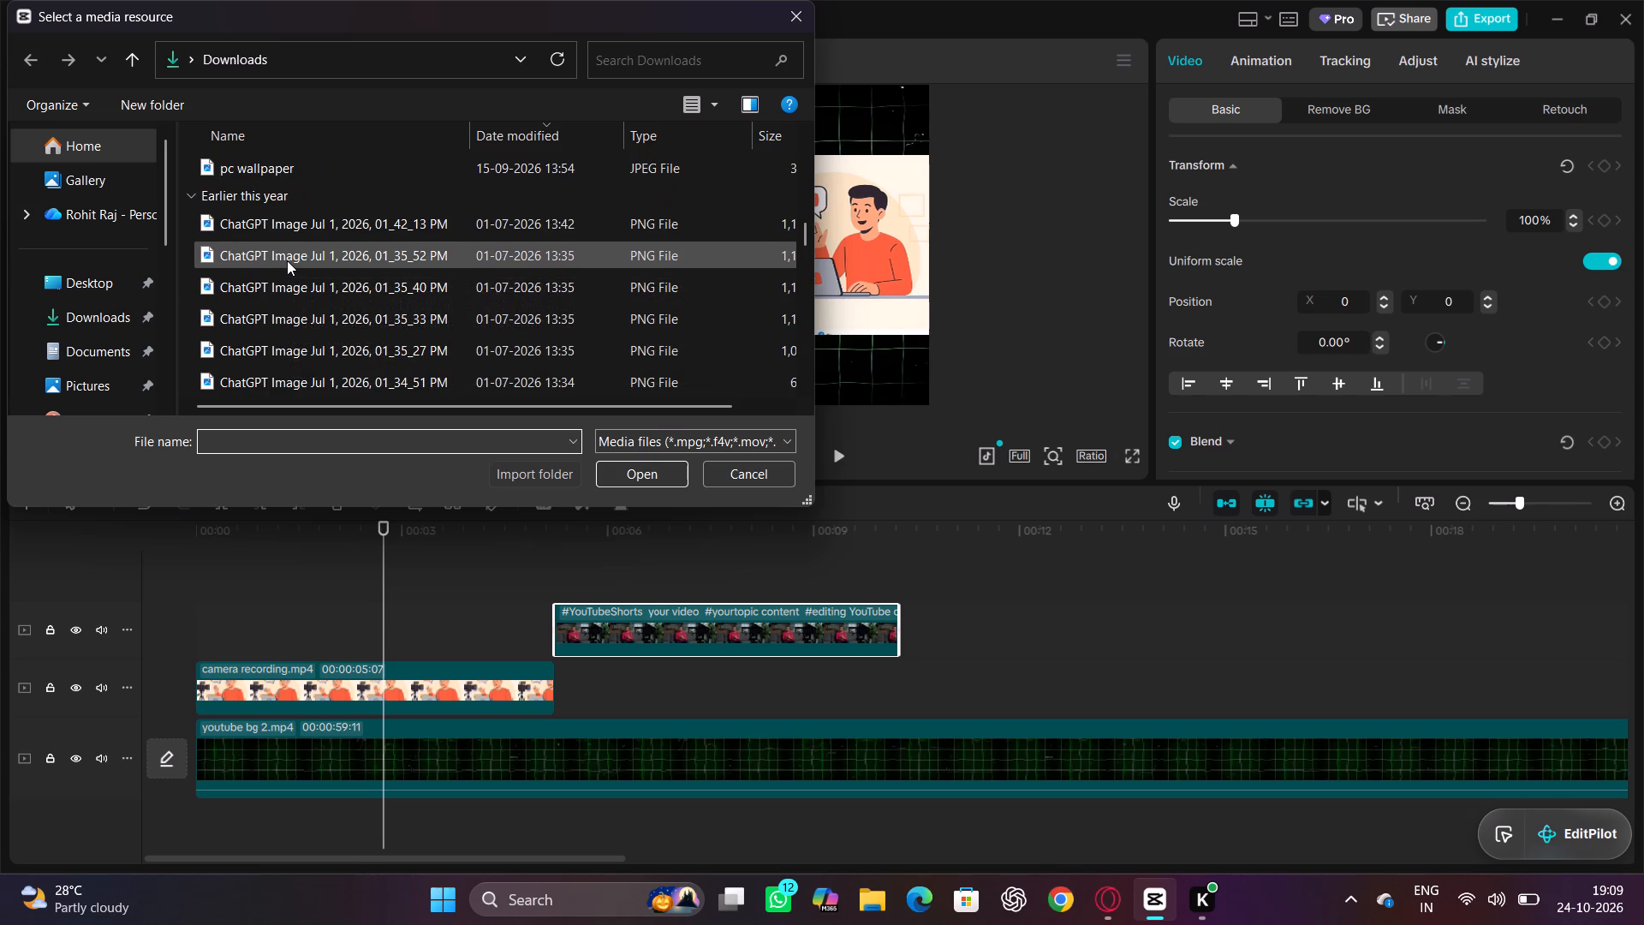
{"action": "scroll", "coordinate": [266, 232], "scroll_direction": "up", "scroll_amount": 2}
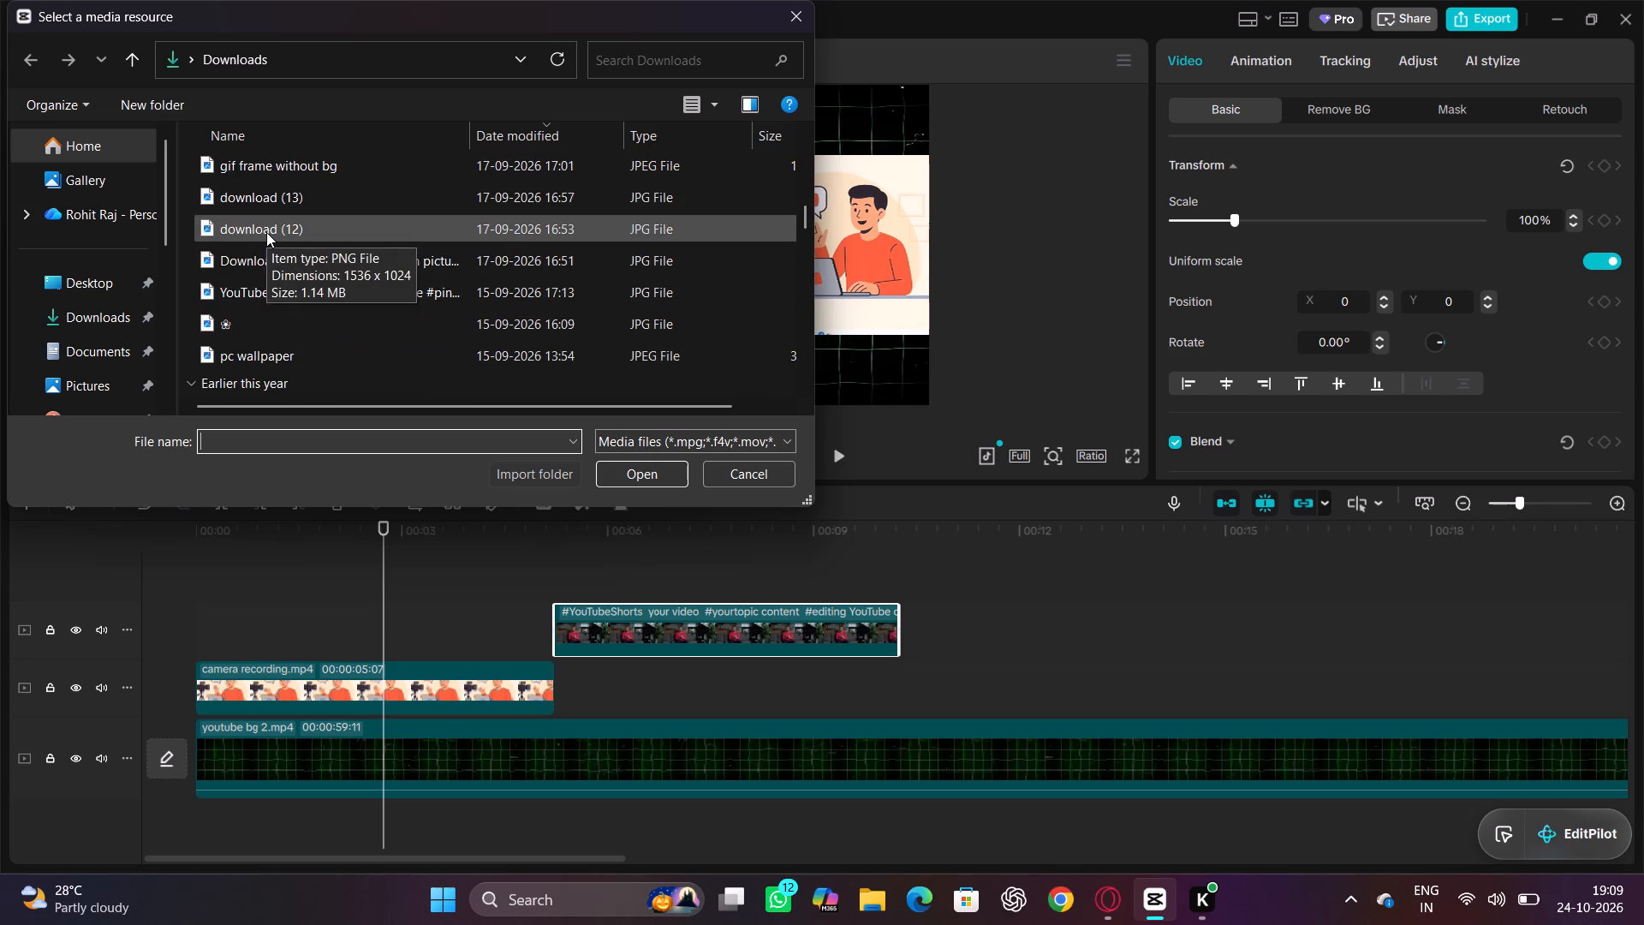
{"action": "scroll", "coordinate": [266, 232], "scroll_direction": "up", "scroll_amount": 2}
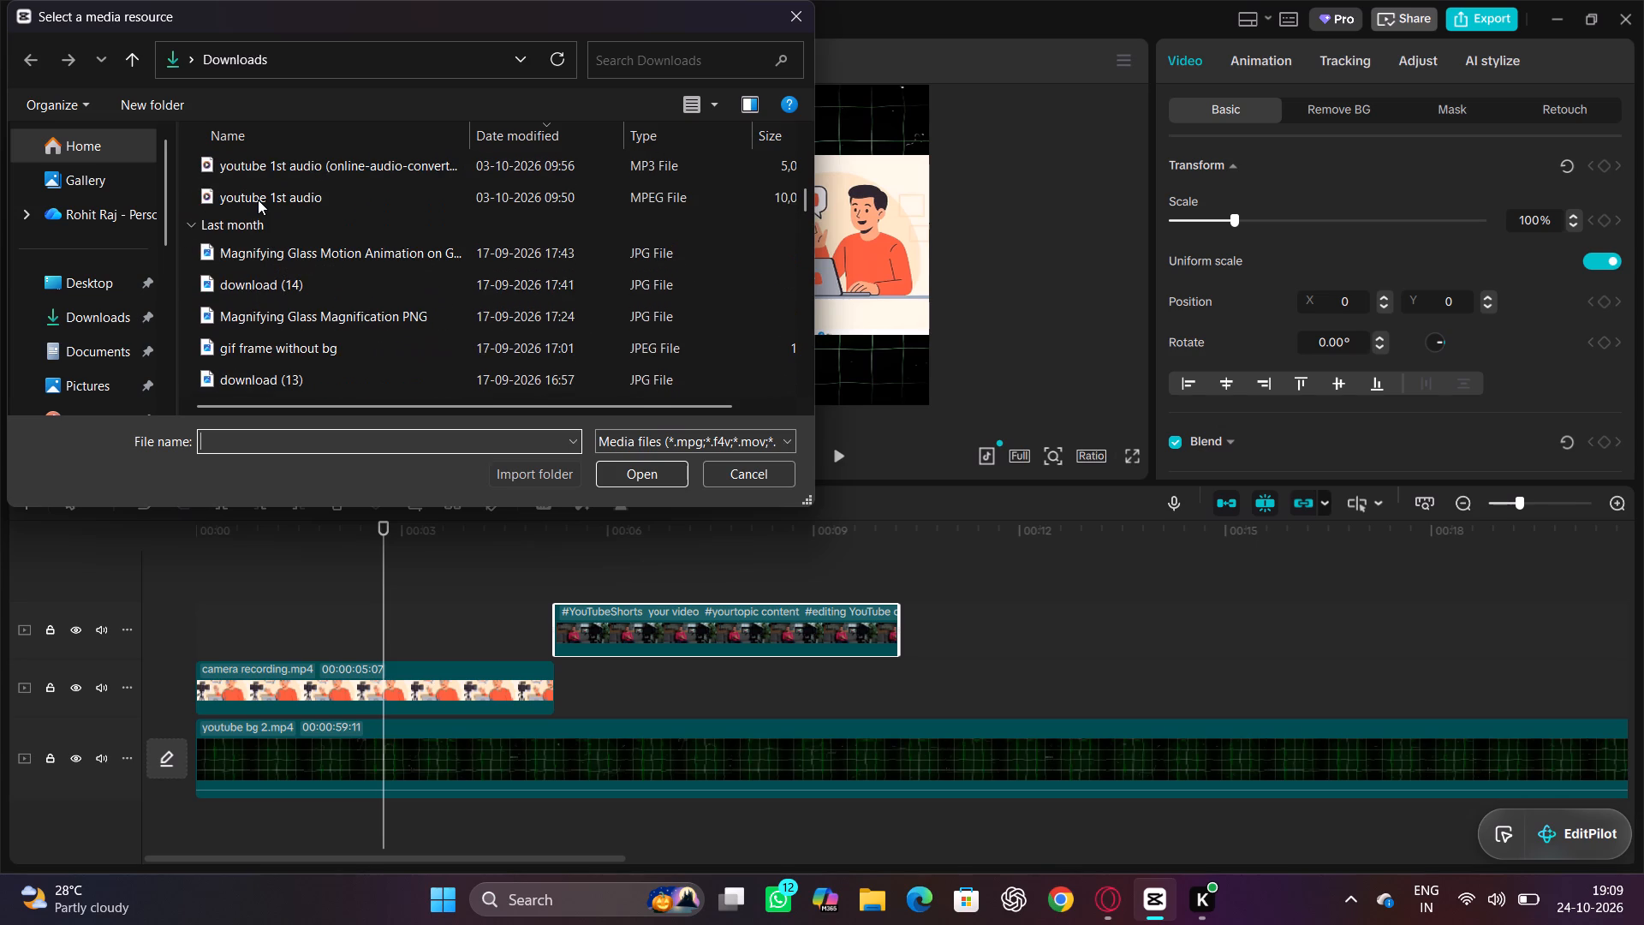
{"action": "scroll", "coordinate": [258, 200], "scroll_direction": "up", "scroll_amount": 1}
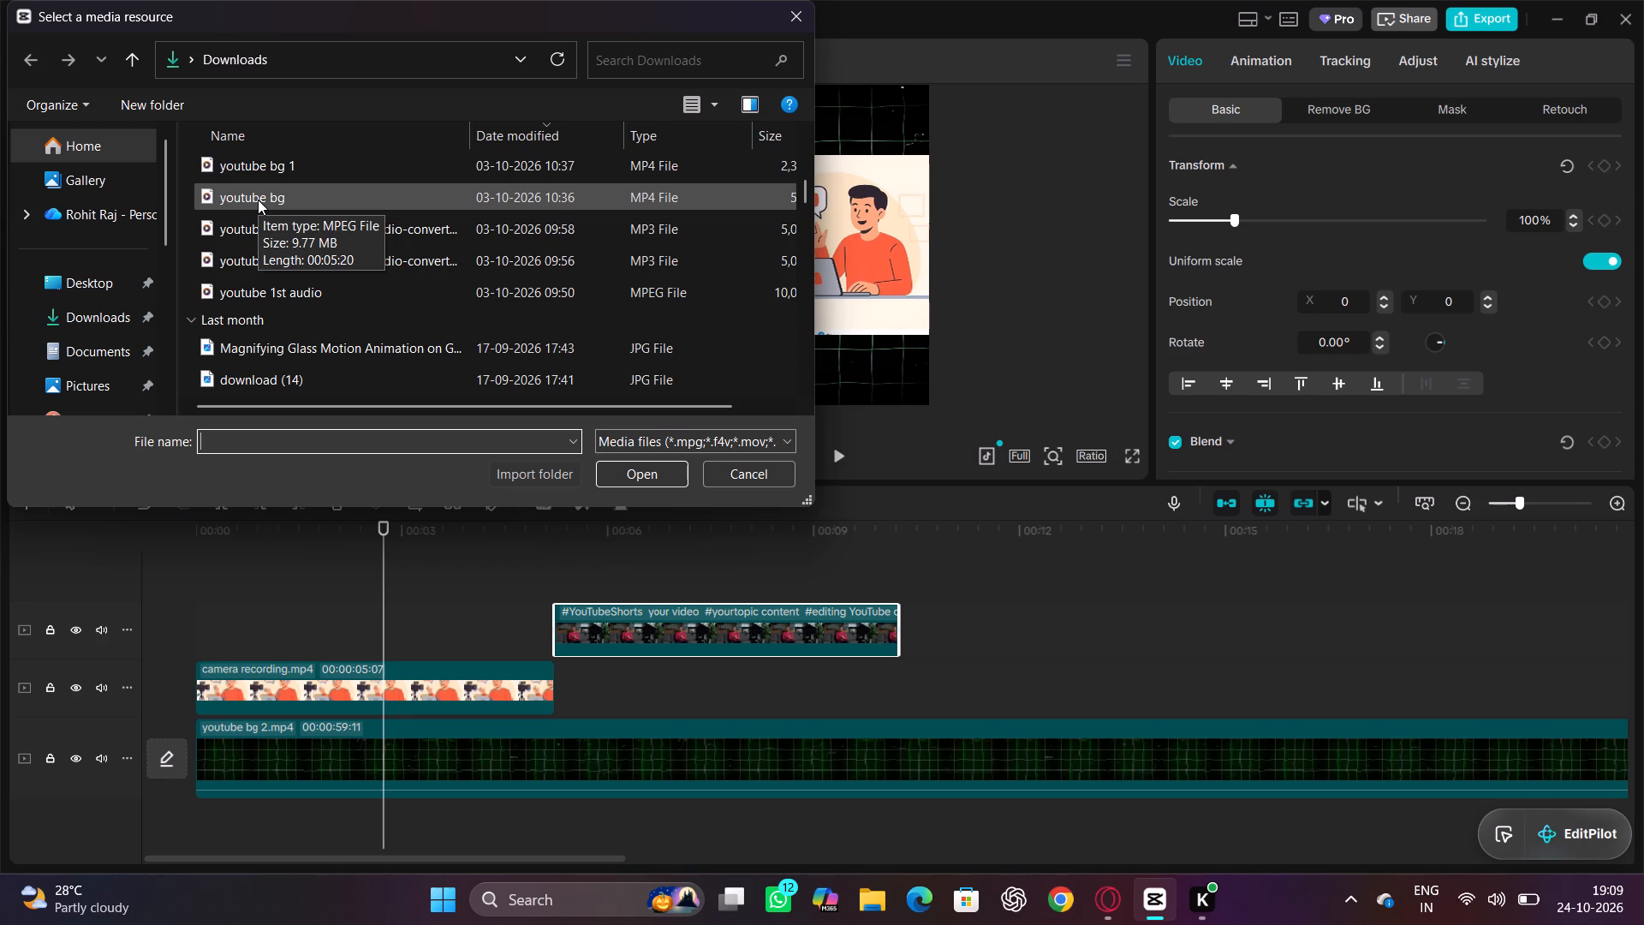
{"action": "double_click", "coordinate": [258, 200]}
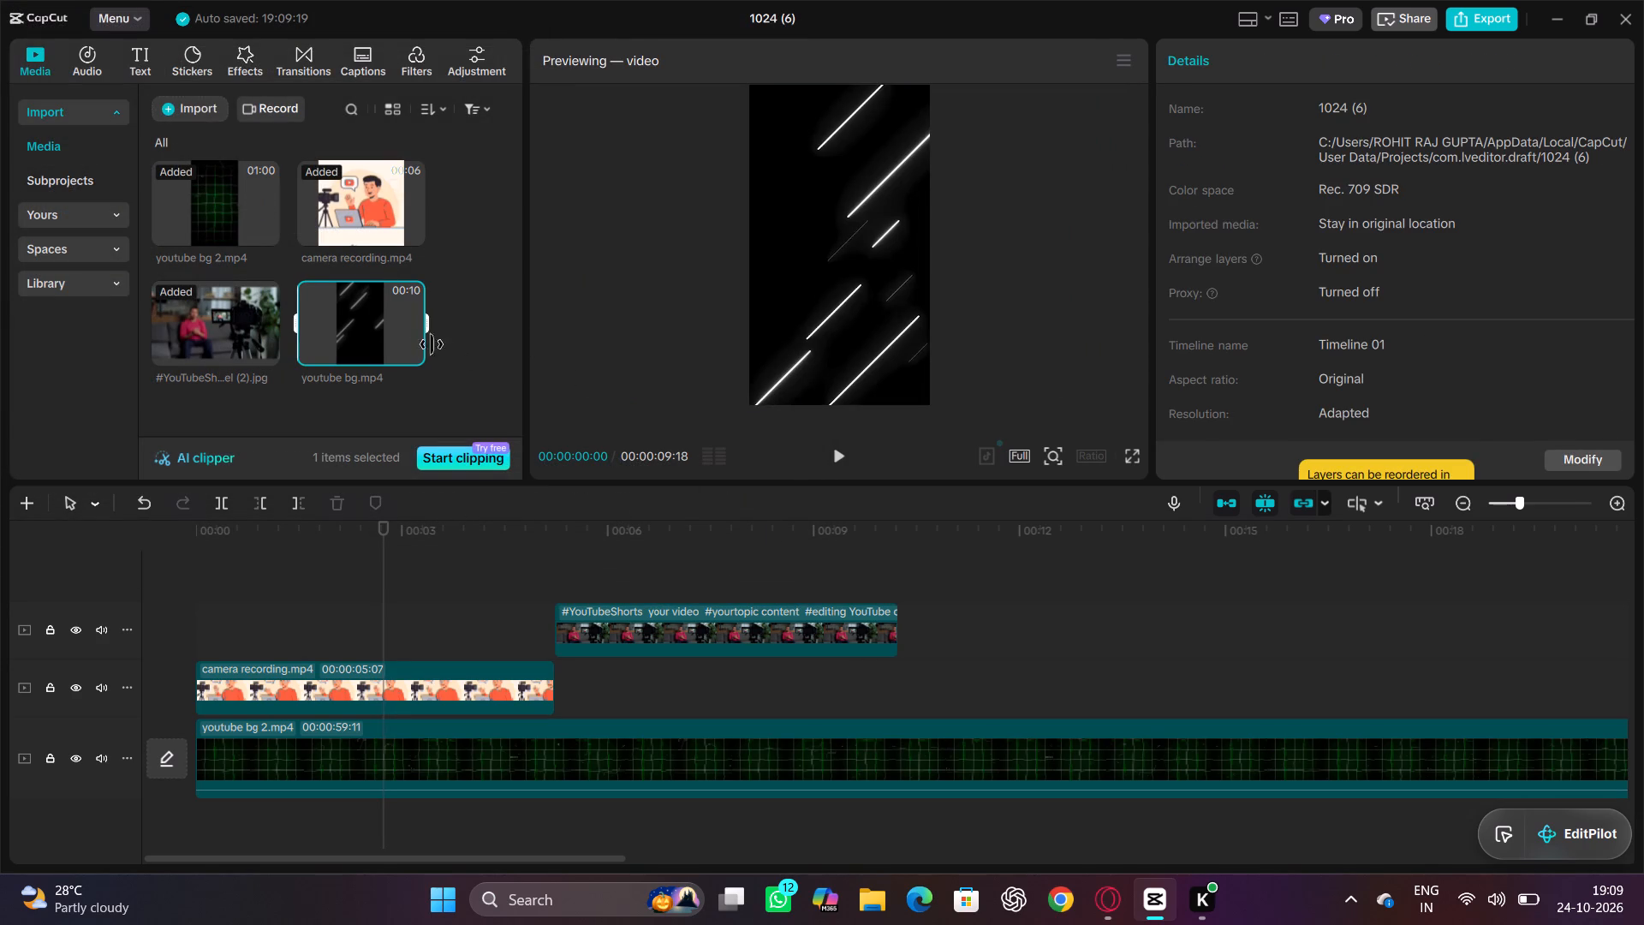
Place youtube bg.mp4 on a new top track of the timeline, shortly after the end of the image clip.
{"action": "left_click_drag", "start_coordinate": [374, 333], "coordinate": [617, 439]}
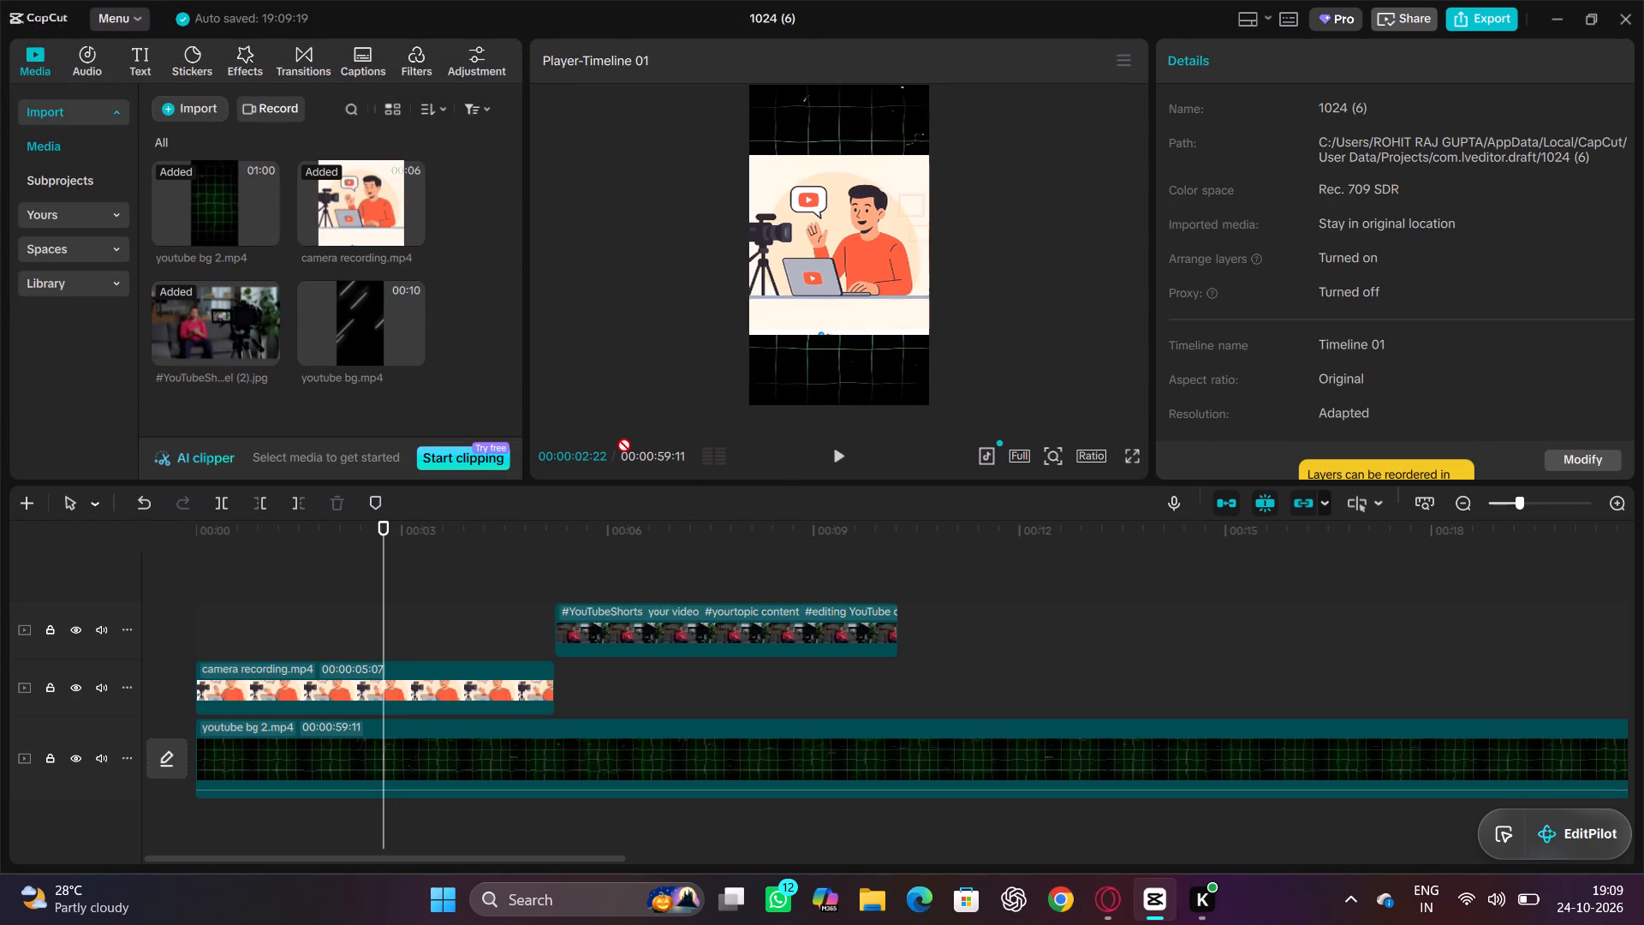
{"action": "left_click_drag", "start_coordinate": [617, 439], "coordinate": [926, 659]}
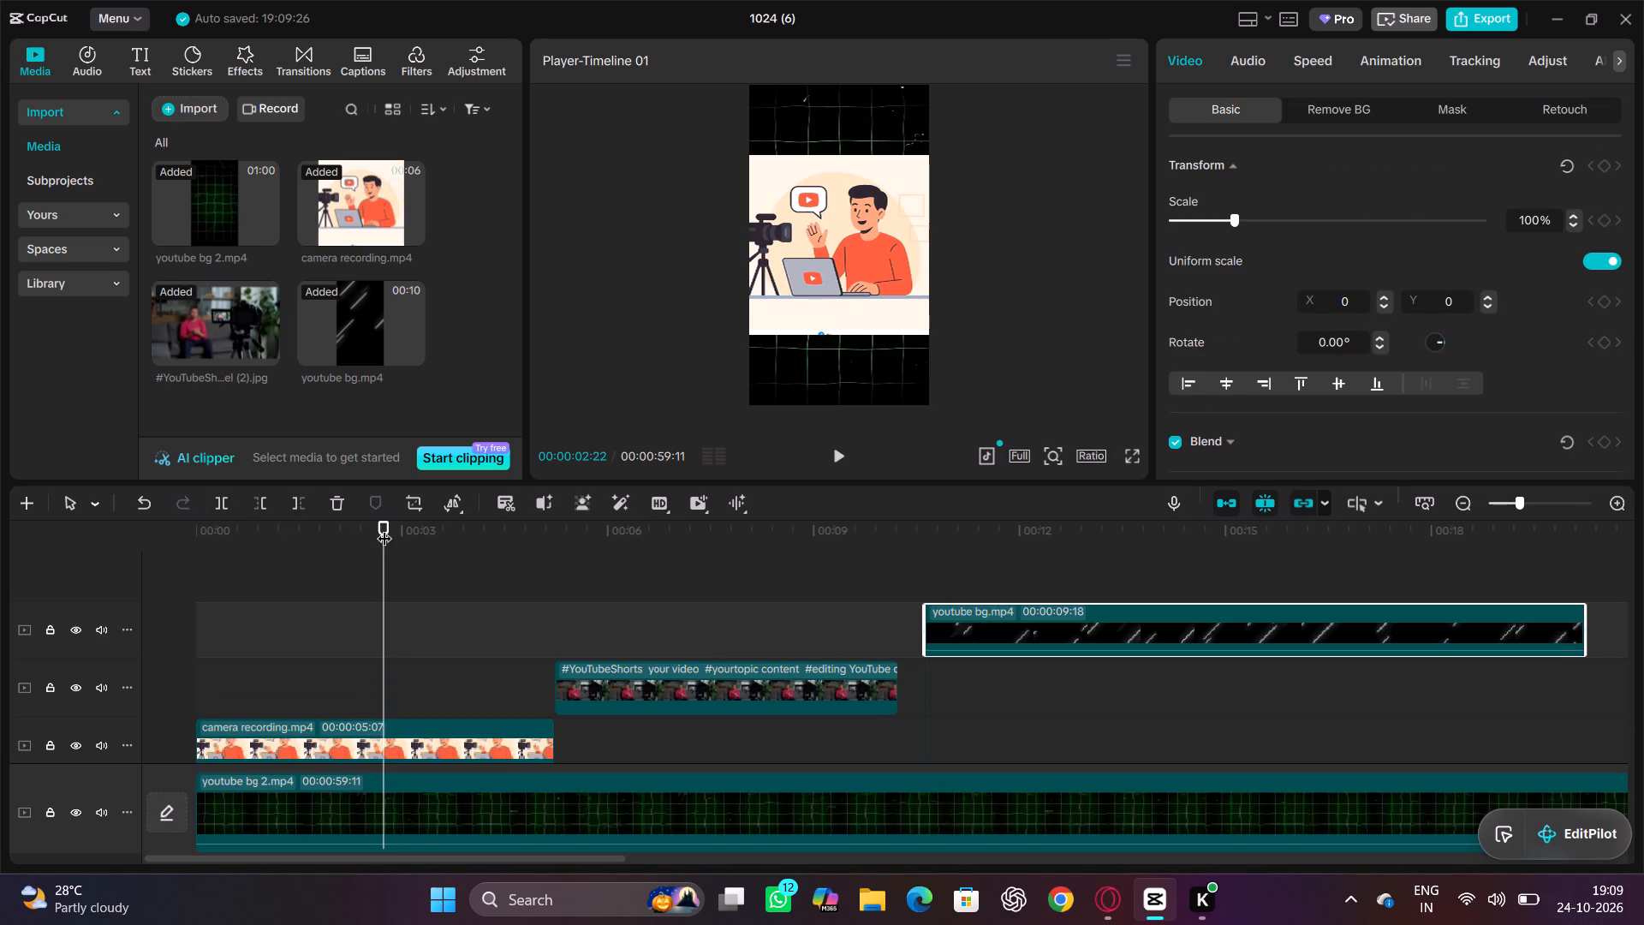
Play back the first seconds of the timeline from the start.
{"action": "left_click_drag", "start_coordinate": [385, 528], "coordinate": [80, 511]}
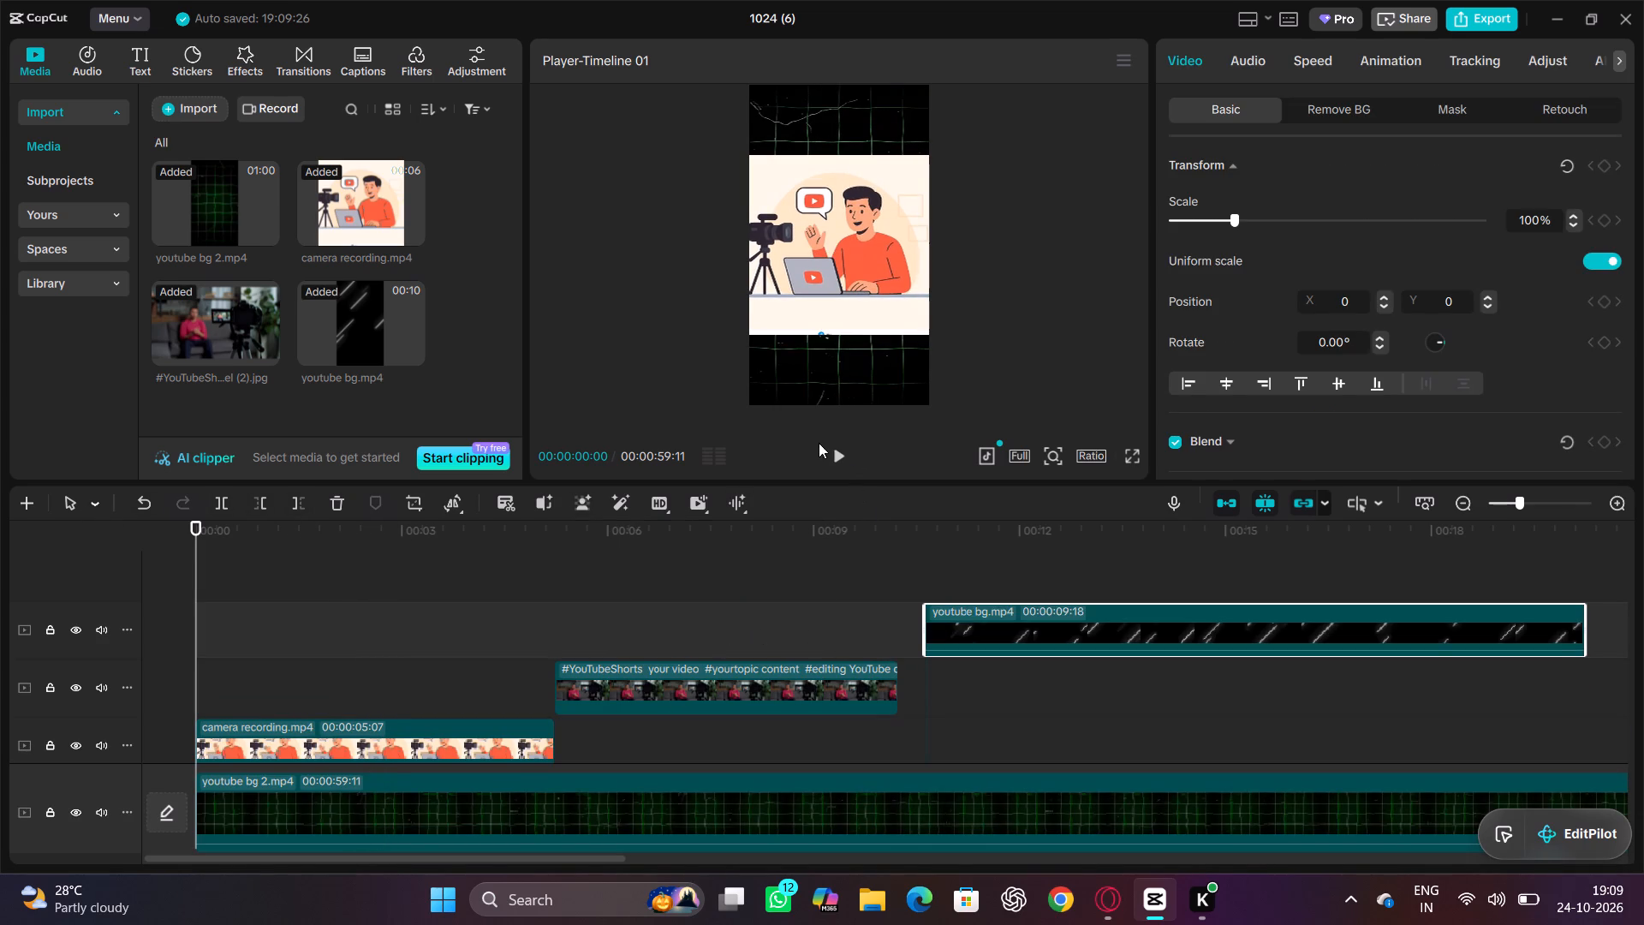
{"action": "left_click", "coordinate": [842, 457]}
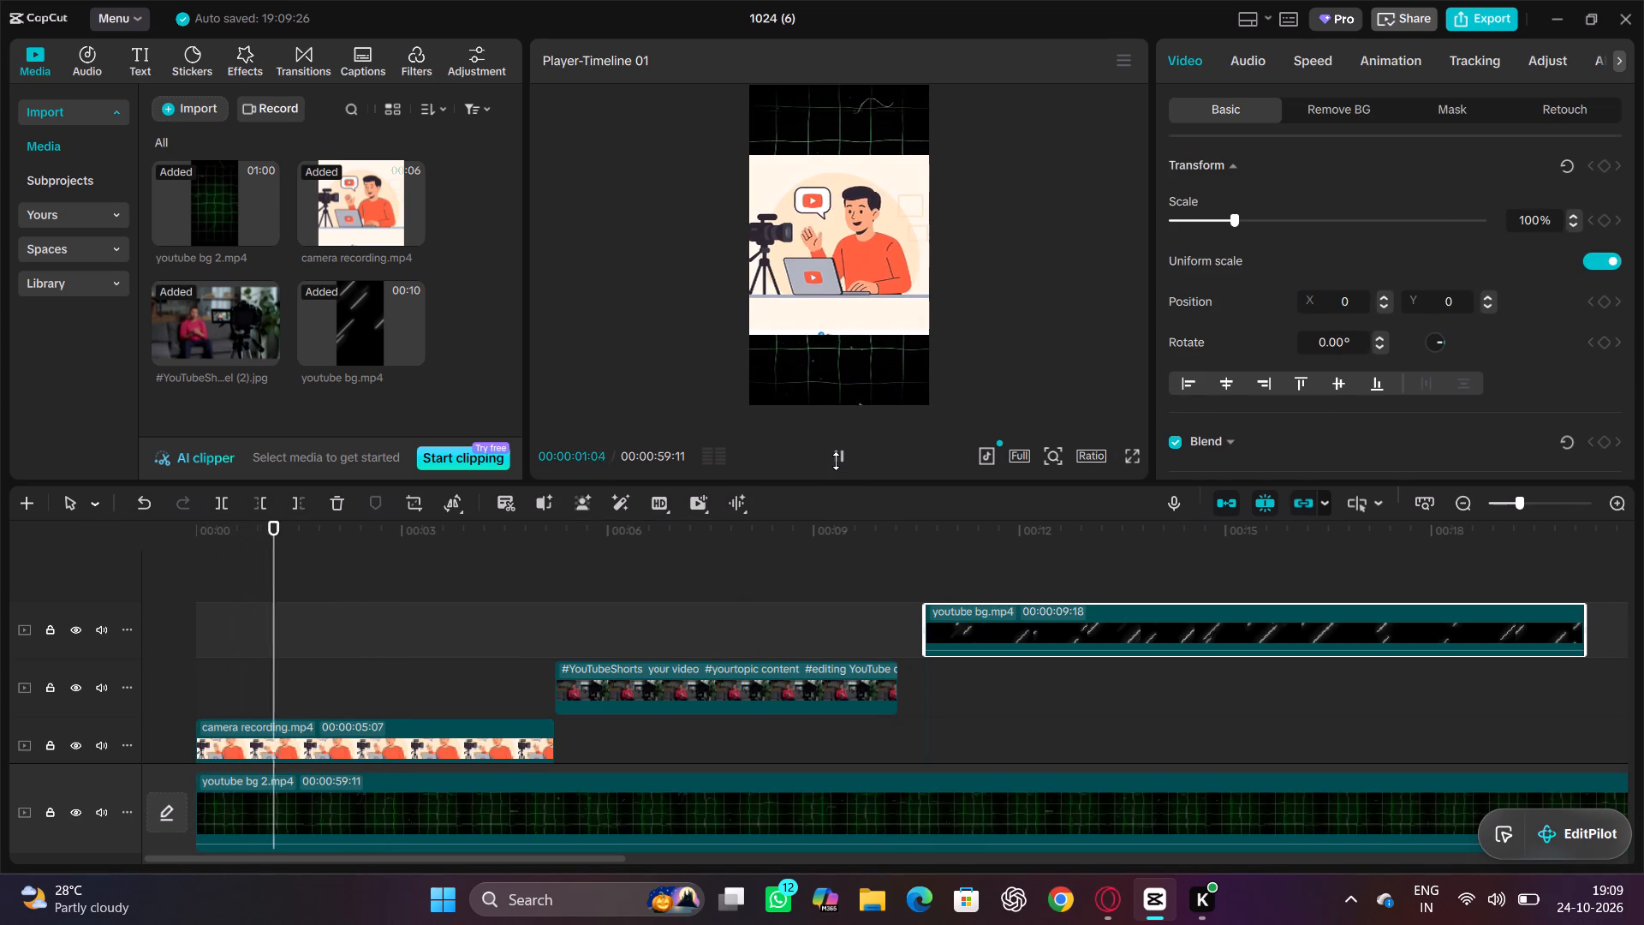
{"action": "left_click", "coordinate": [836, 461]}
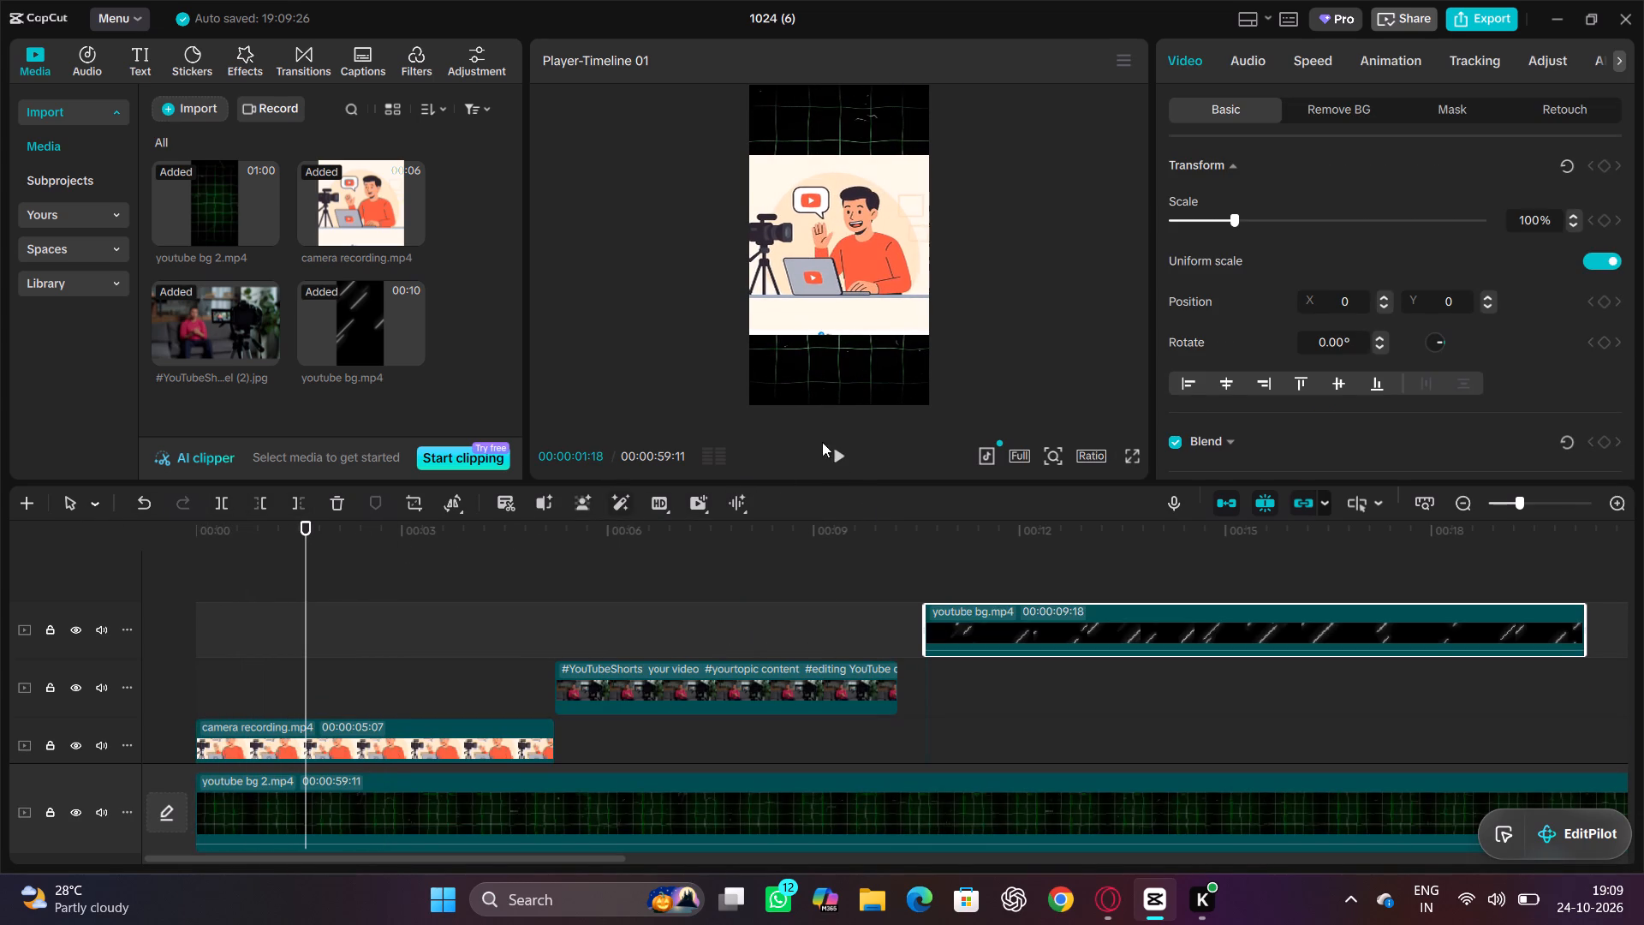
Scale the camera recording clip down to 37%.
{"action": "left_click", "coordinate": [851, 313]}
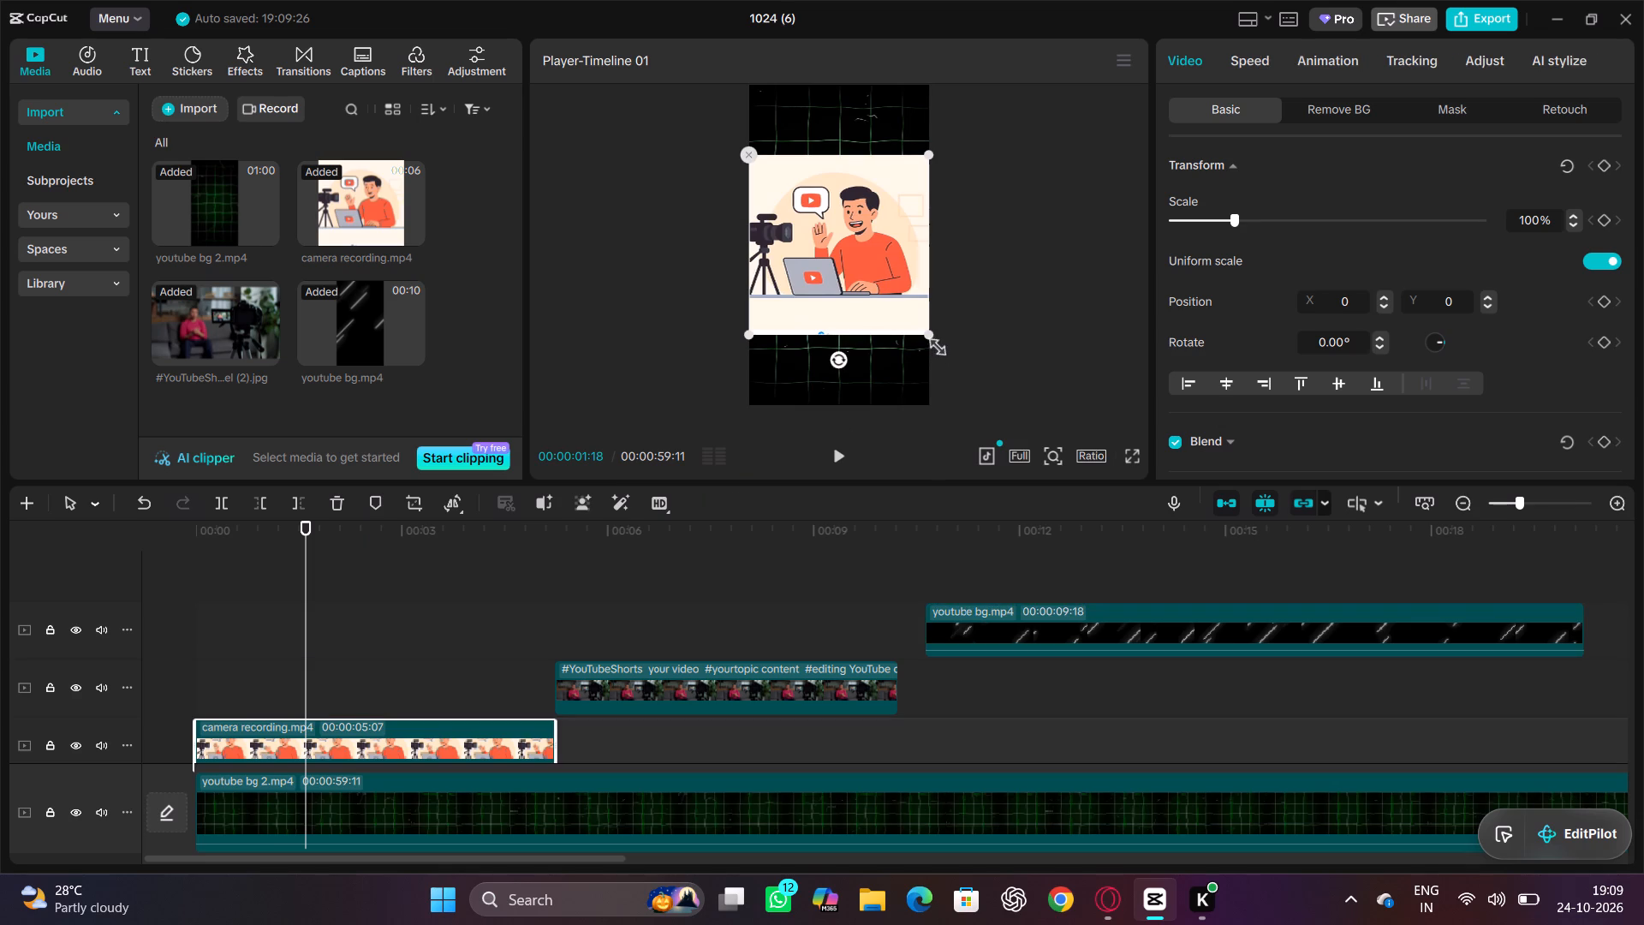
{"action": "left_click_drag", "start_coordinate": [926, 333], "coordinate": [1192, 794]}
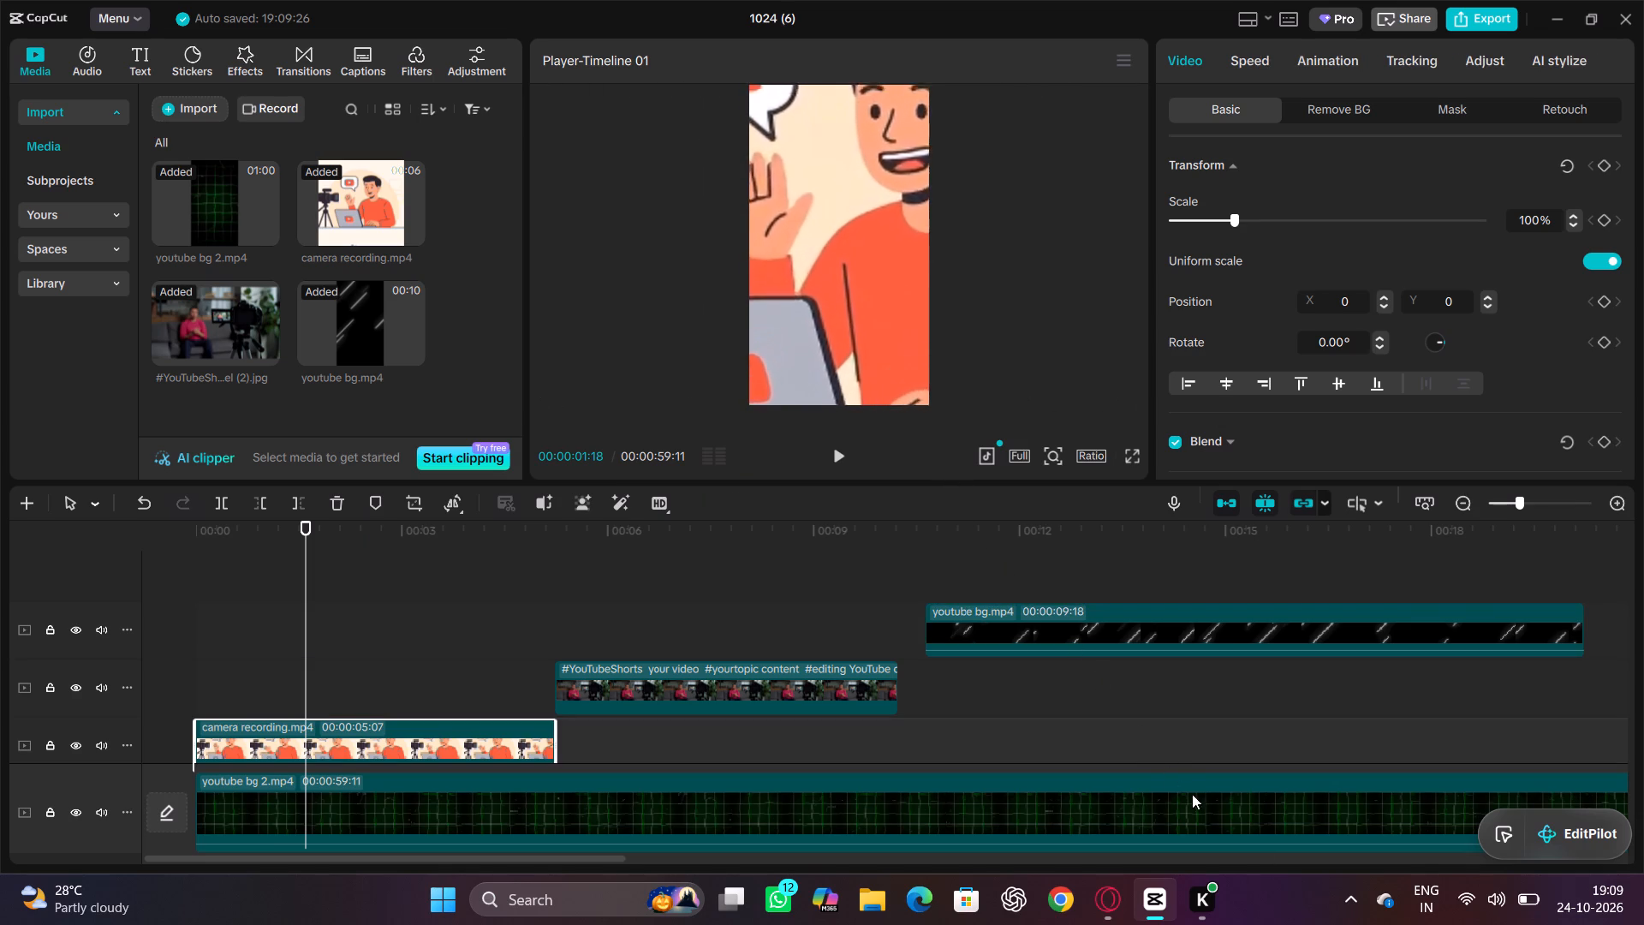
{"action": "left_click_drag", "start_coordinate": [1192, 794], "coordinate": [1369, 713]}
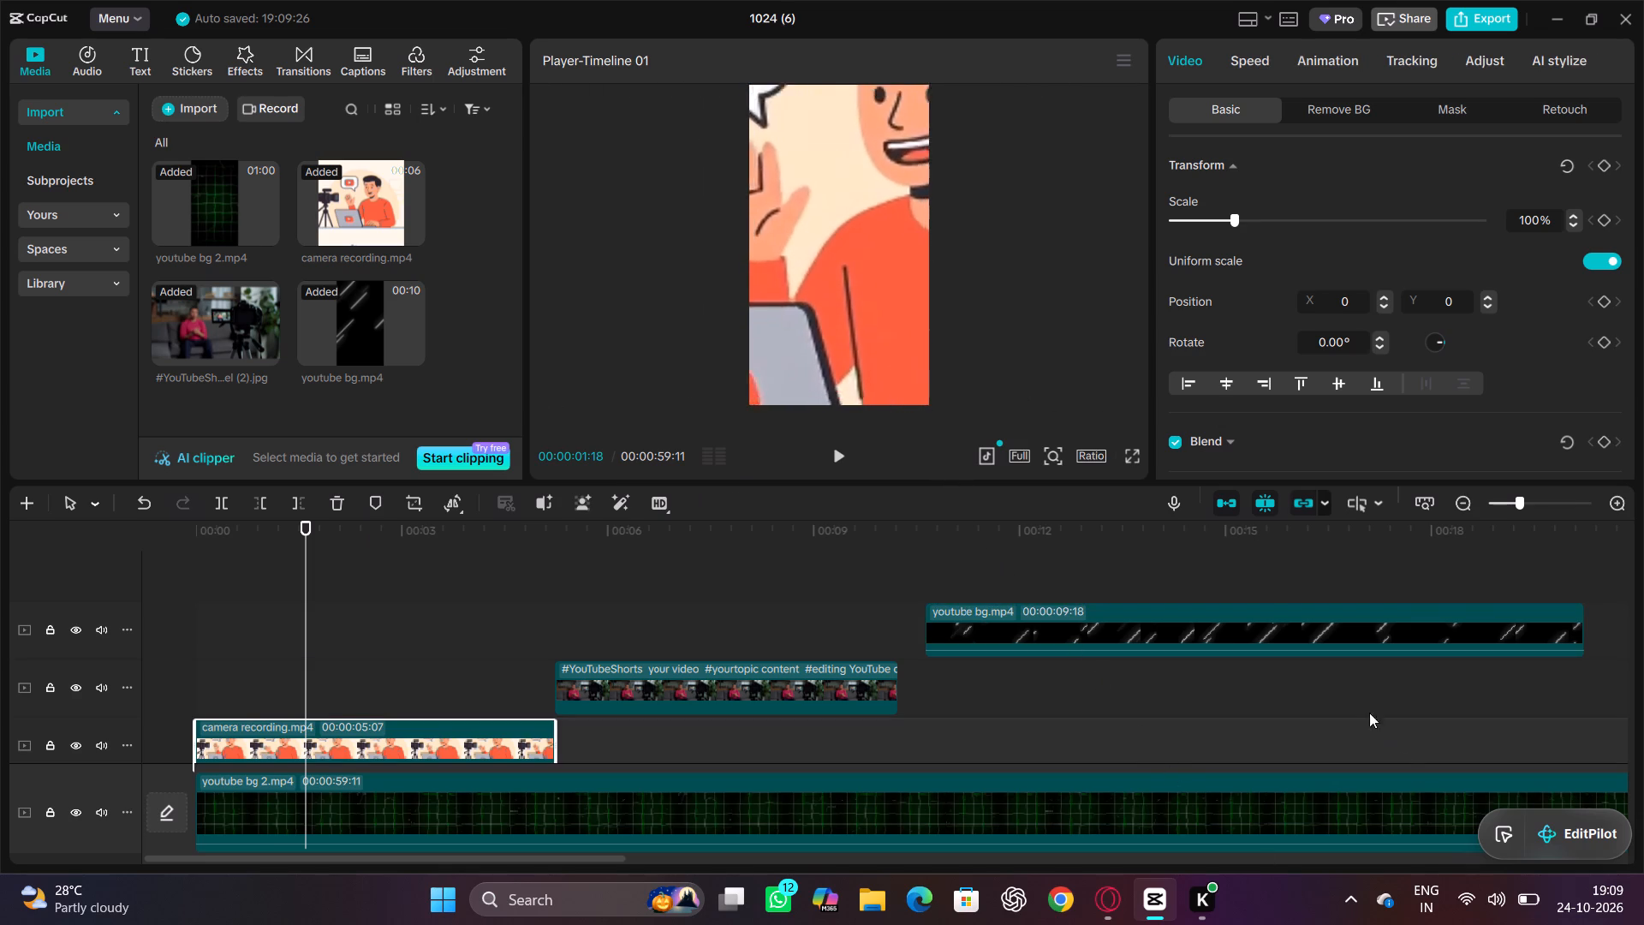
{"action": "left_click_drag", "start_coordinate": [1369, 713], "coordinate": [864, 254]}
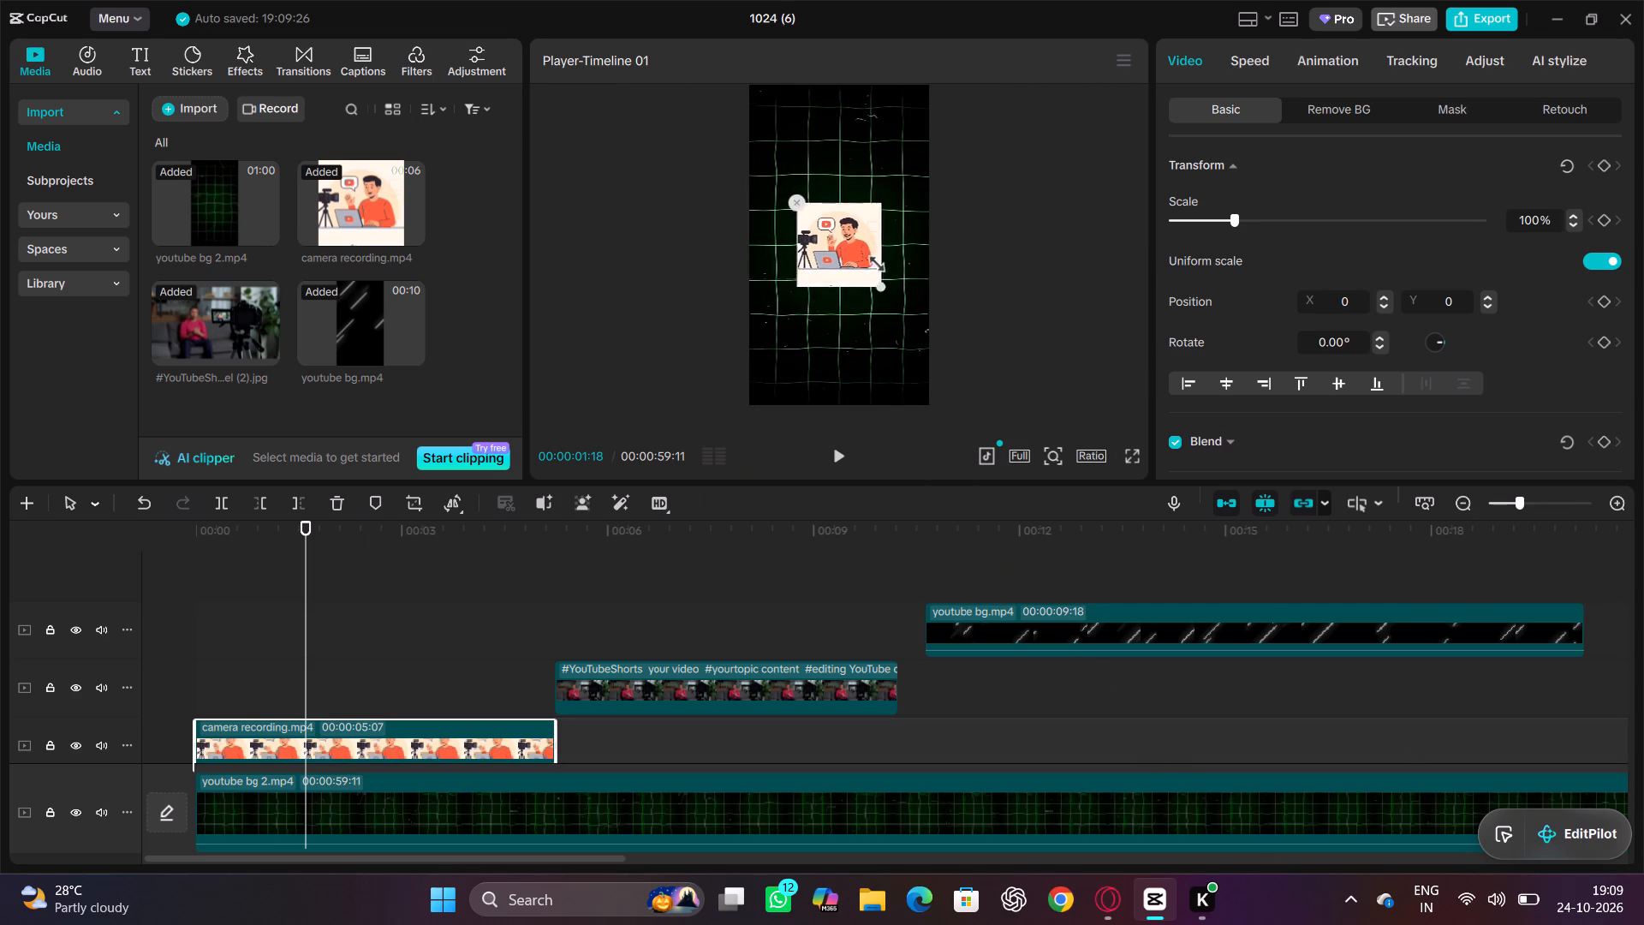
{"action": "left_click_drag", "start_coordinate": [864, 254], "coordinate": [858, 251]}
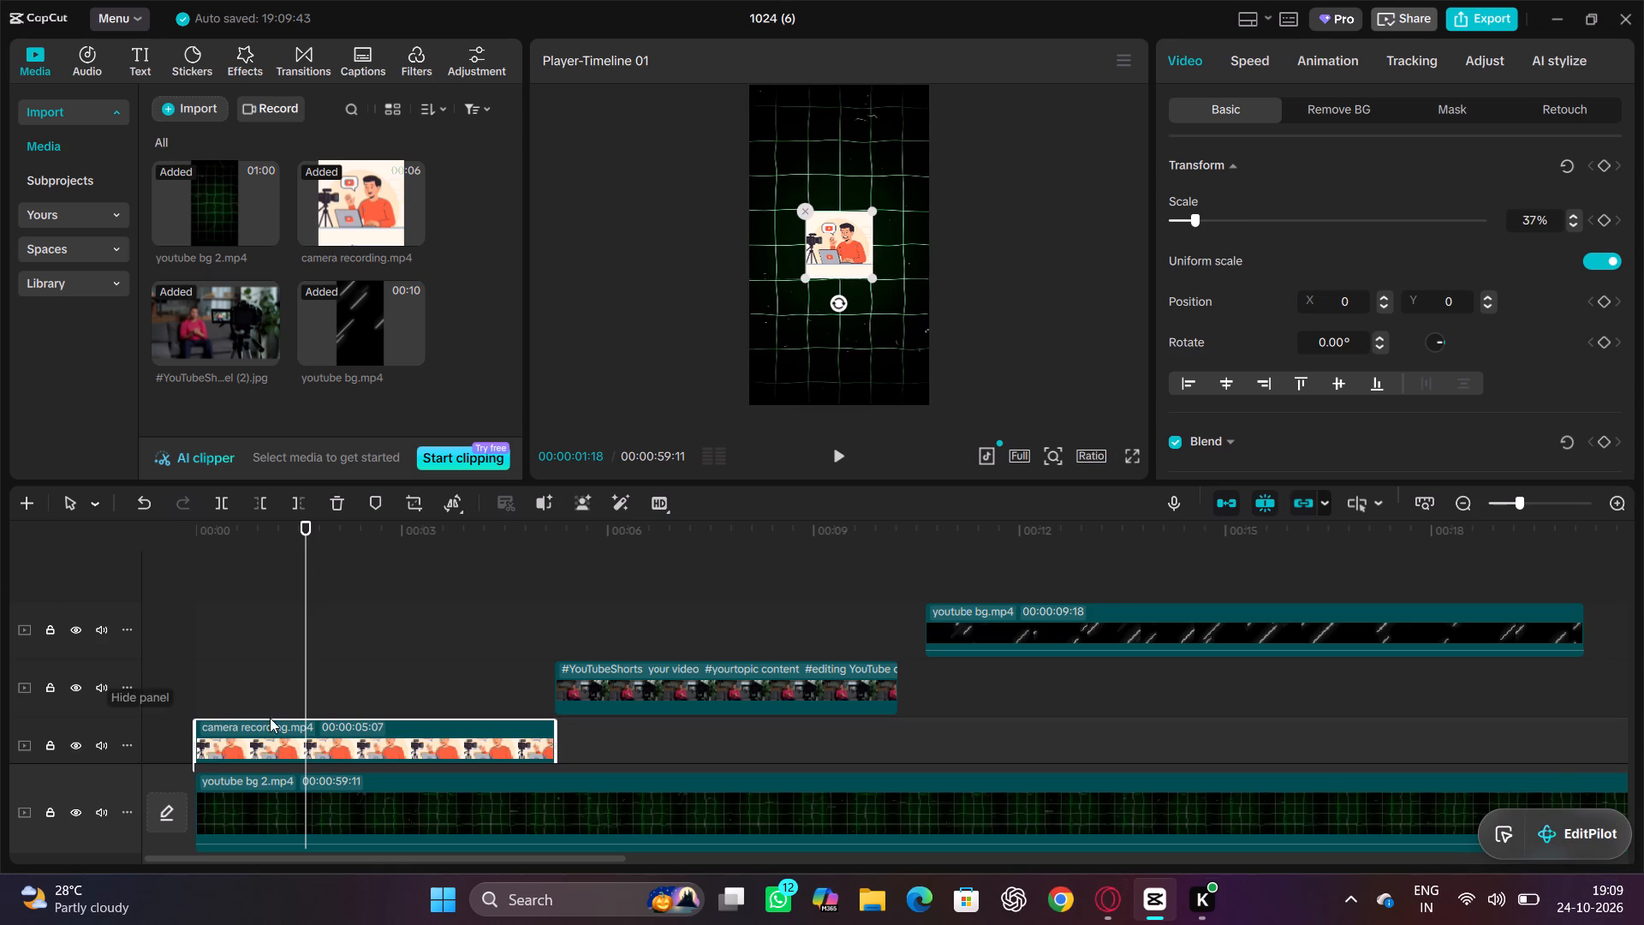
Add a transform keyframe to the camera recording clip at 00:00:00:00 and enlarge the clip to 99% at 00:00:03:02.
{"action": "left_click_drag", "start_coordinate": [309, 587], "coordinate": [170, 624]}
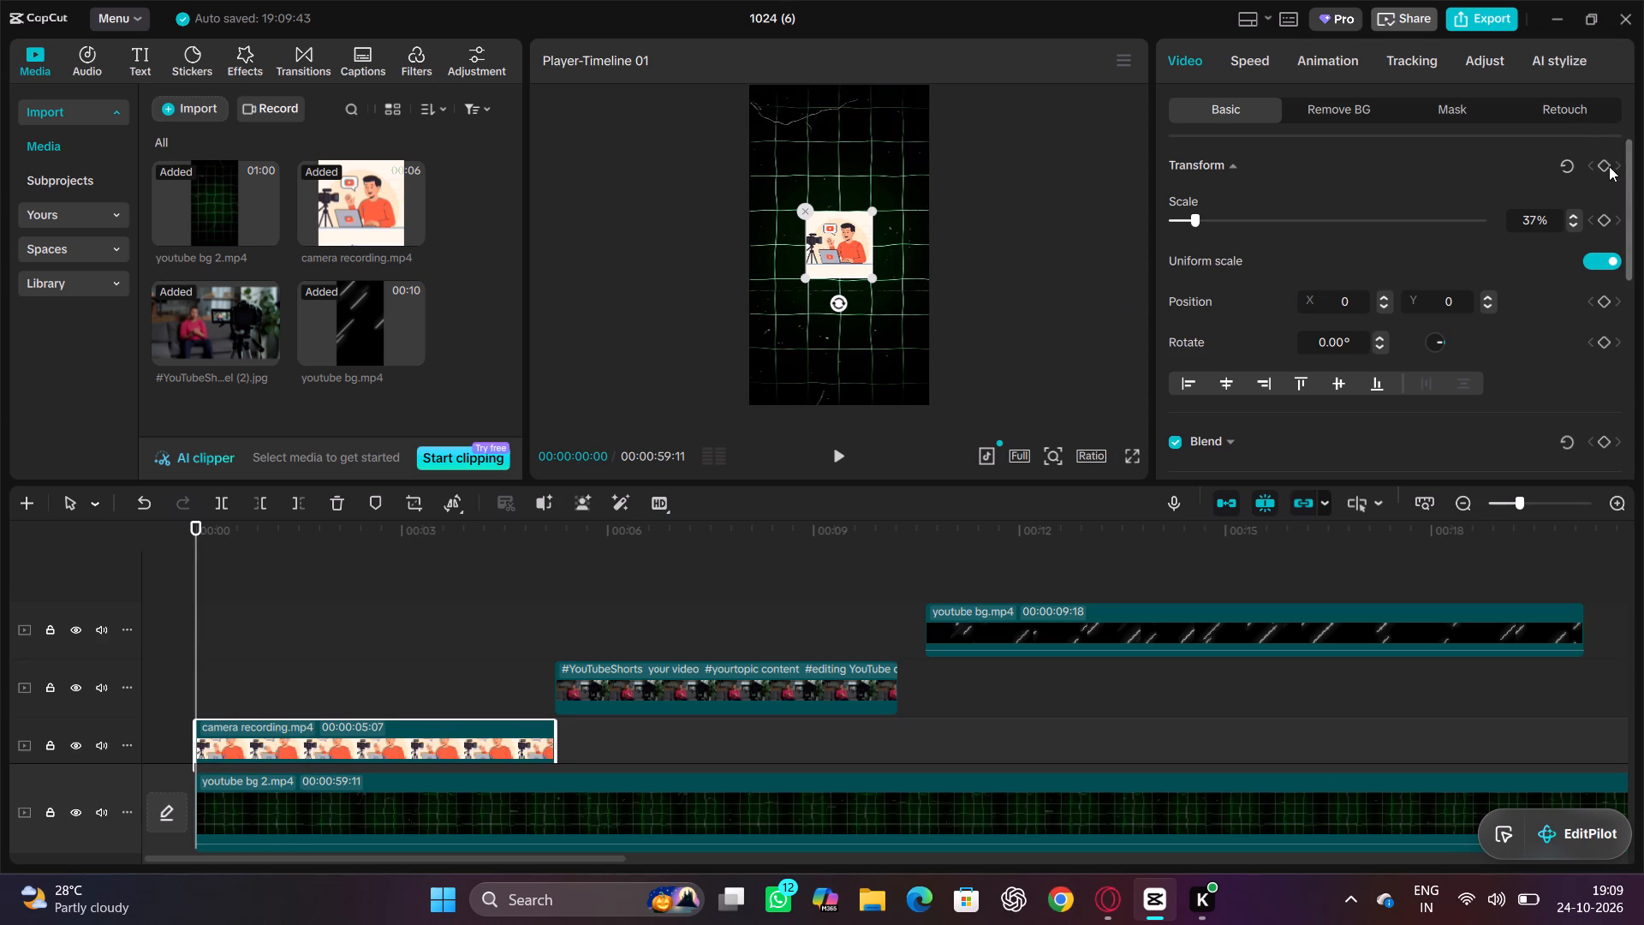
{"action": "left_click", "coordinate": [1608, 170]}
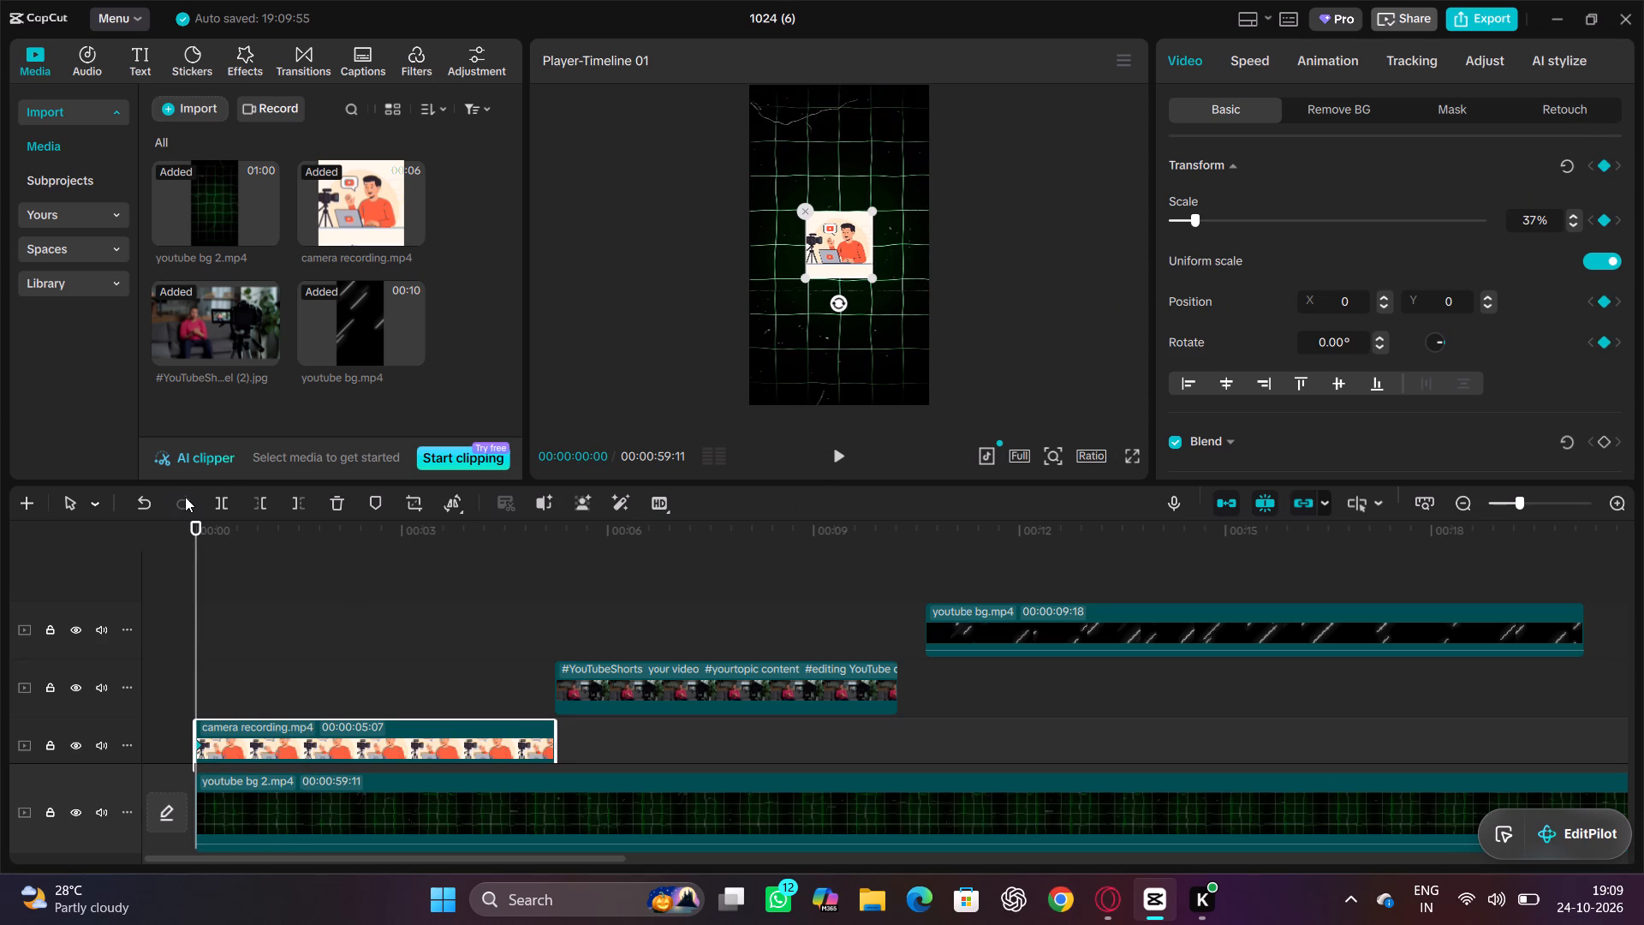
{"action": "left_click_drag", "start_coordinate": [194, 522], "coordinate": [406, 501]}
{"action": "left_click_drag", "start_coordinate": [872, 280], "coordinate": [924, 377]}
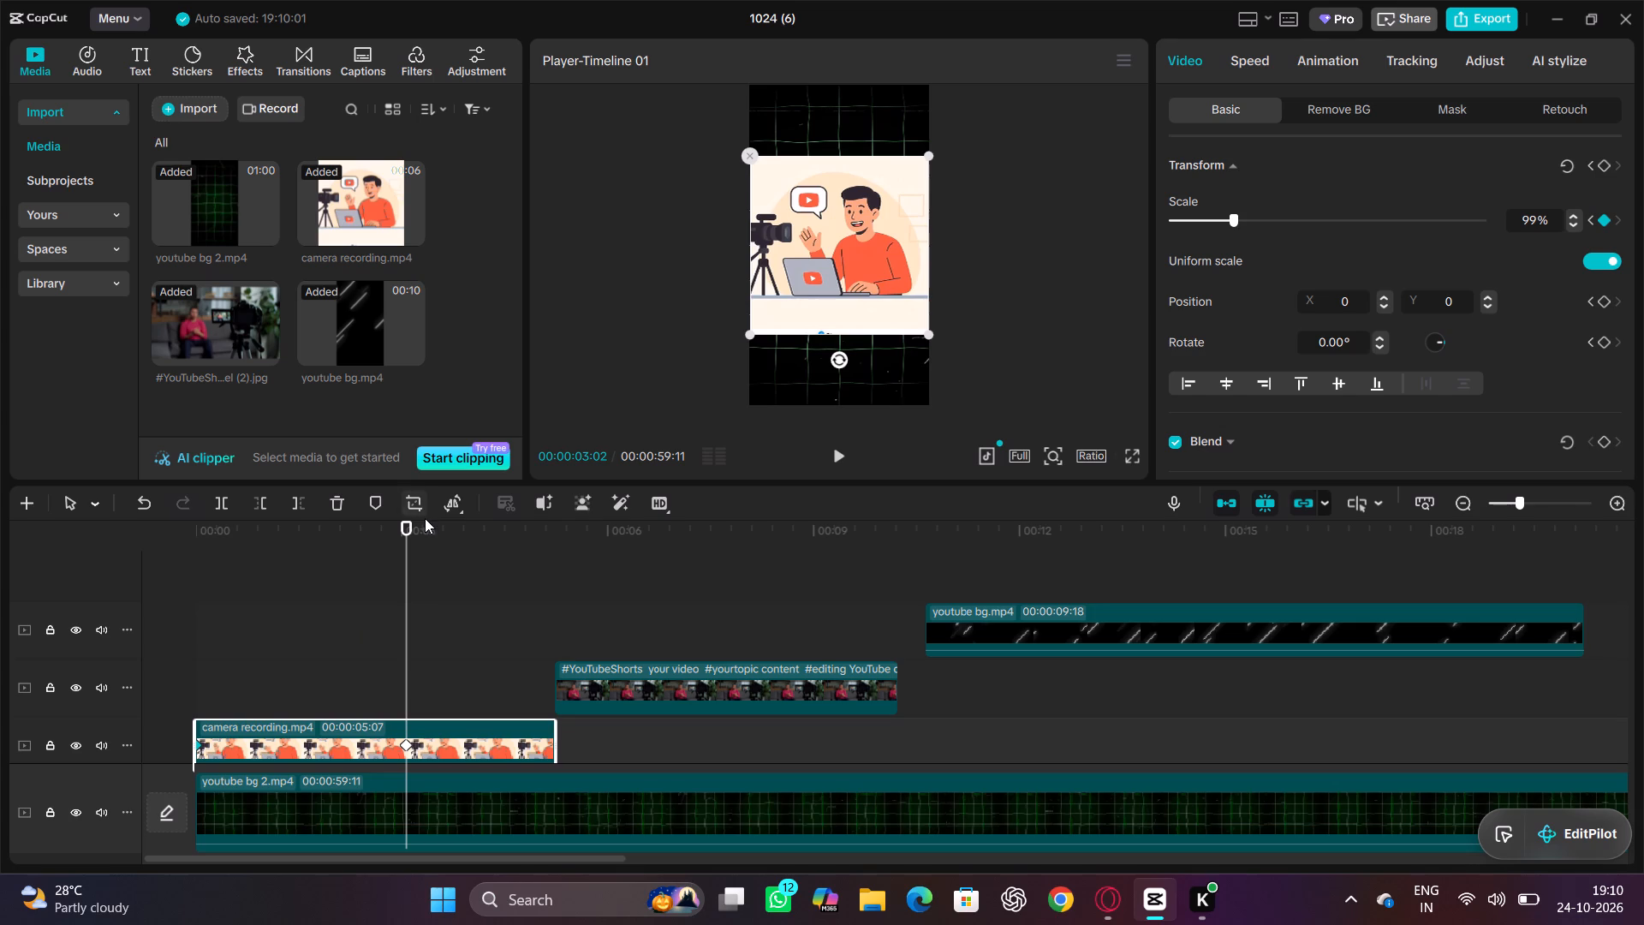
At 00:00:04:12, move the camera recording clip horizontally out of the frame to position X 3999, Y 0.
{"action": "left_click_drag", "start_coordinate": [410, 525], "coordinate": [498, 536]}
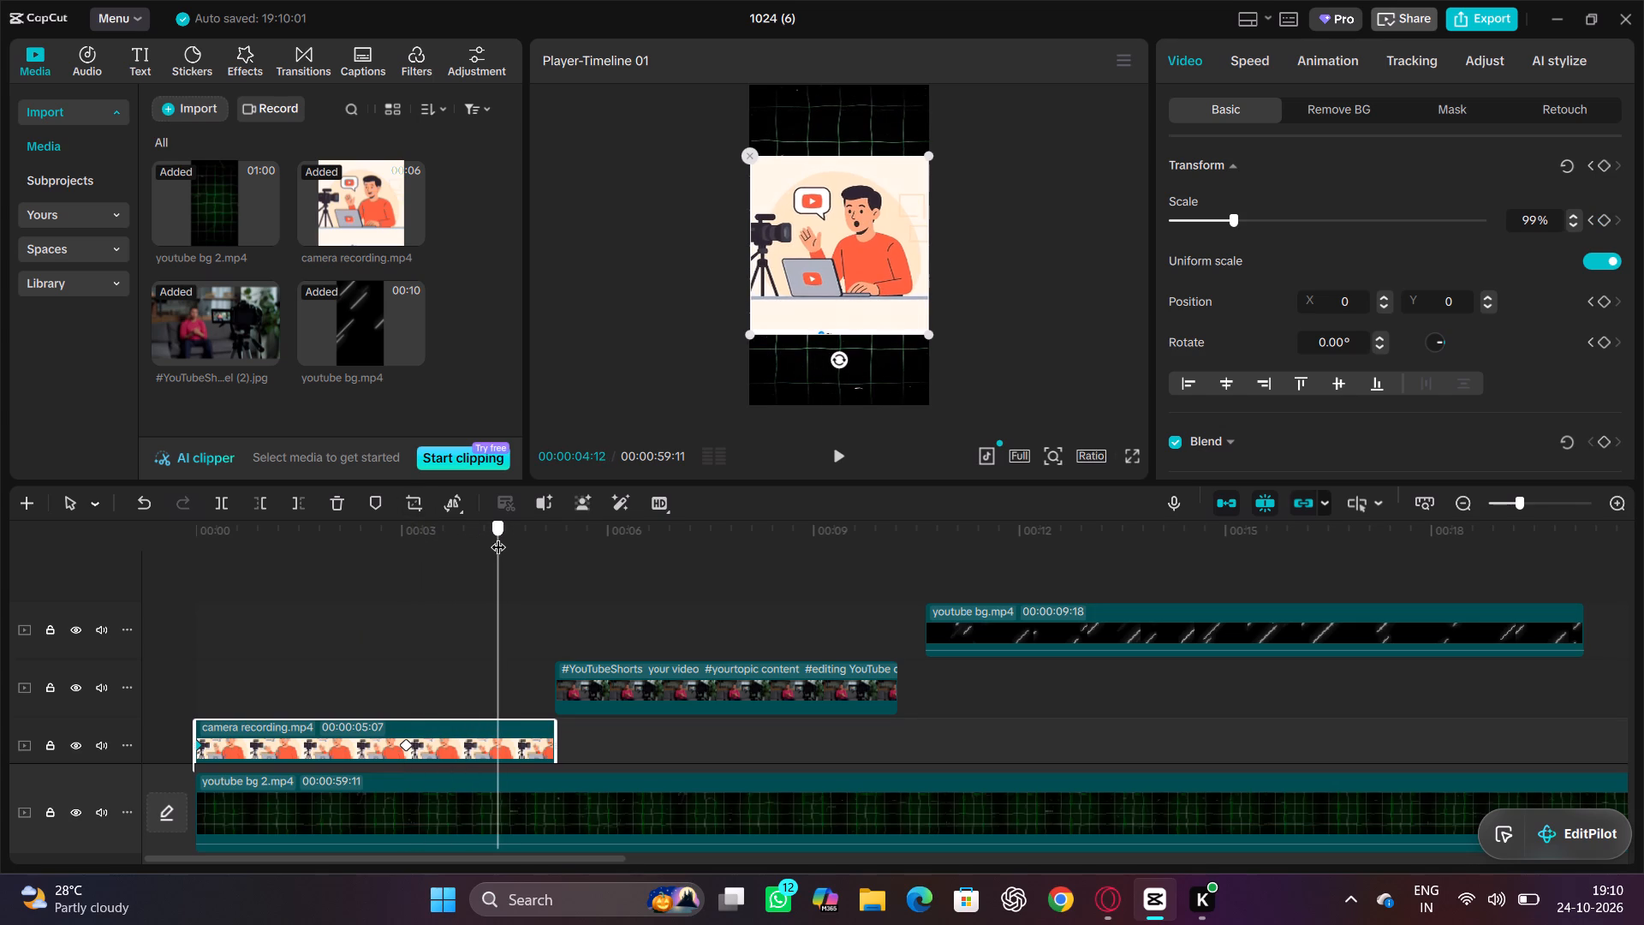
{"action": "left_click_drag", "start_coordinate": [498, 536], "coordinate": [498, 535]}
{"action": "left_click_drag", "start_coordinate": [806, 257], "coordinate": [1138, 260]}
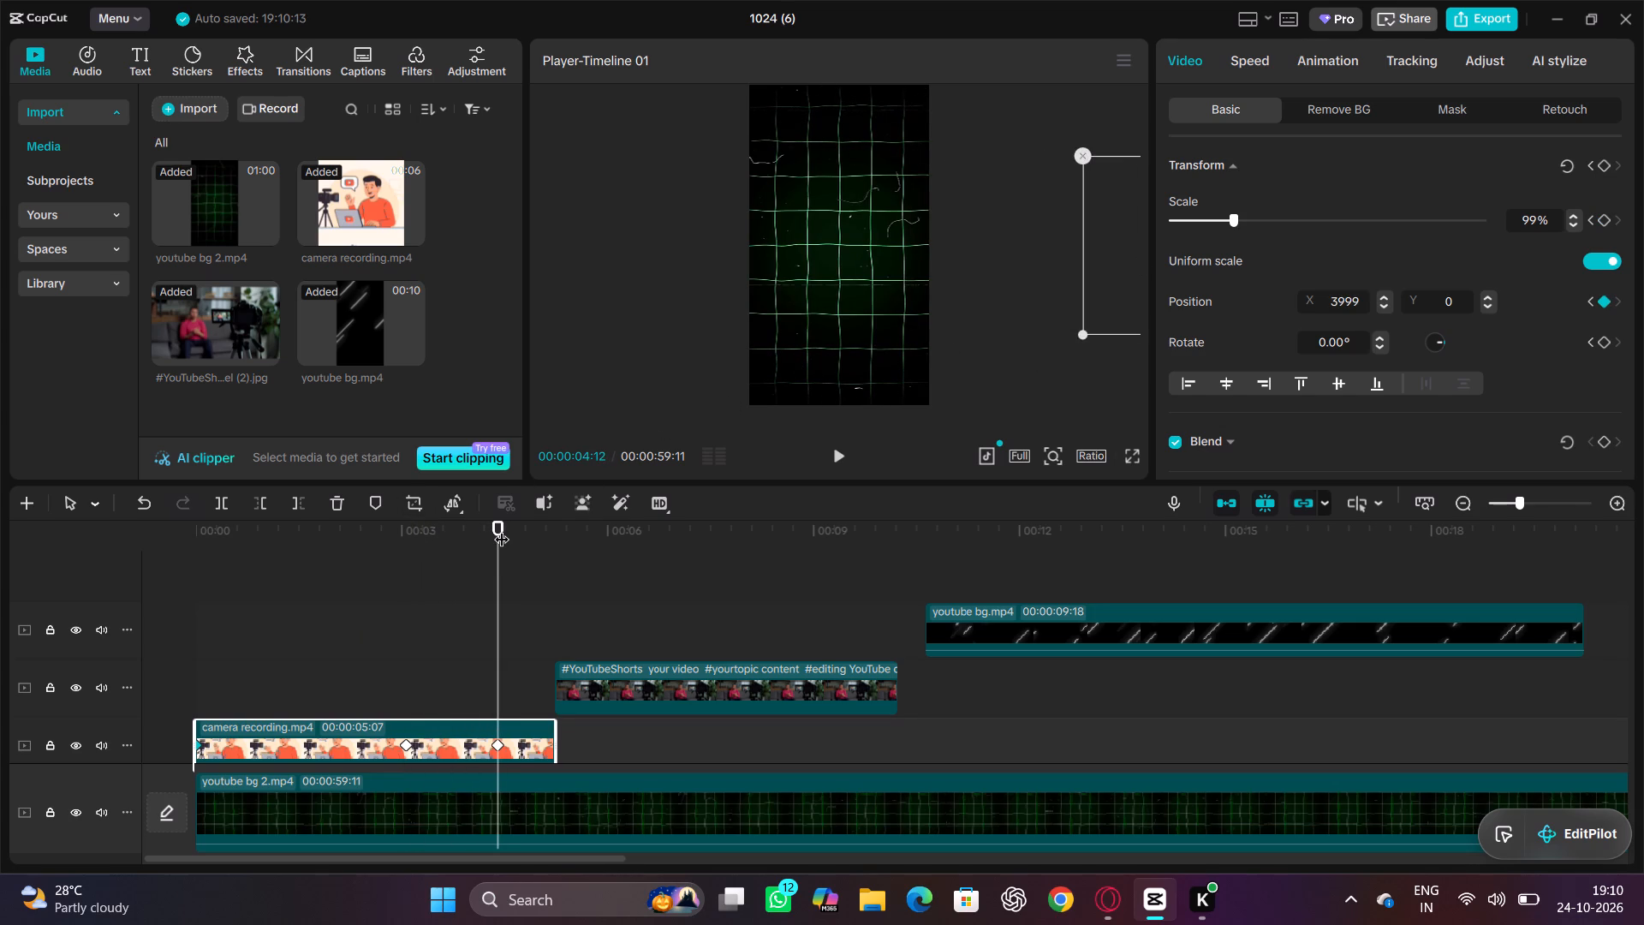
Shift the image clip earlier so it overlaps the end of camera recording.mp4, and add a transform keyframe to it at 00:00:04:29.
{"action": "left_click_drag", "start_coordinate": [502, 526], "coordinate": [536, 525]}
{"action": "left_click_drag", "start_coordinate": [614, 677], "coordinate": [606, 666]}
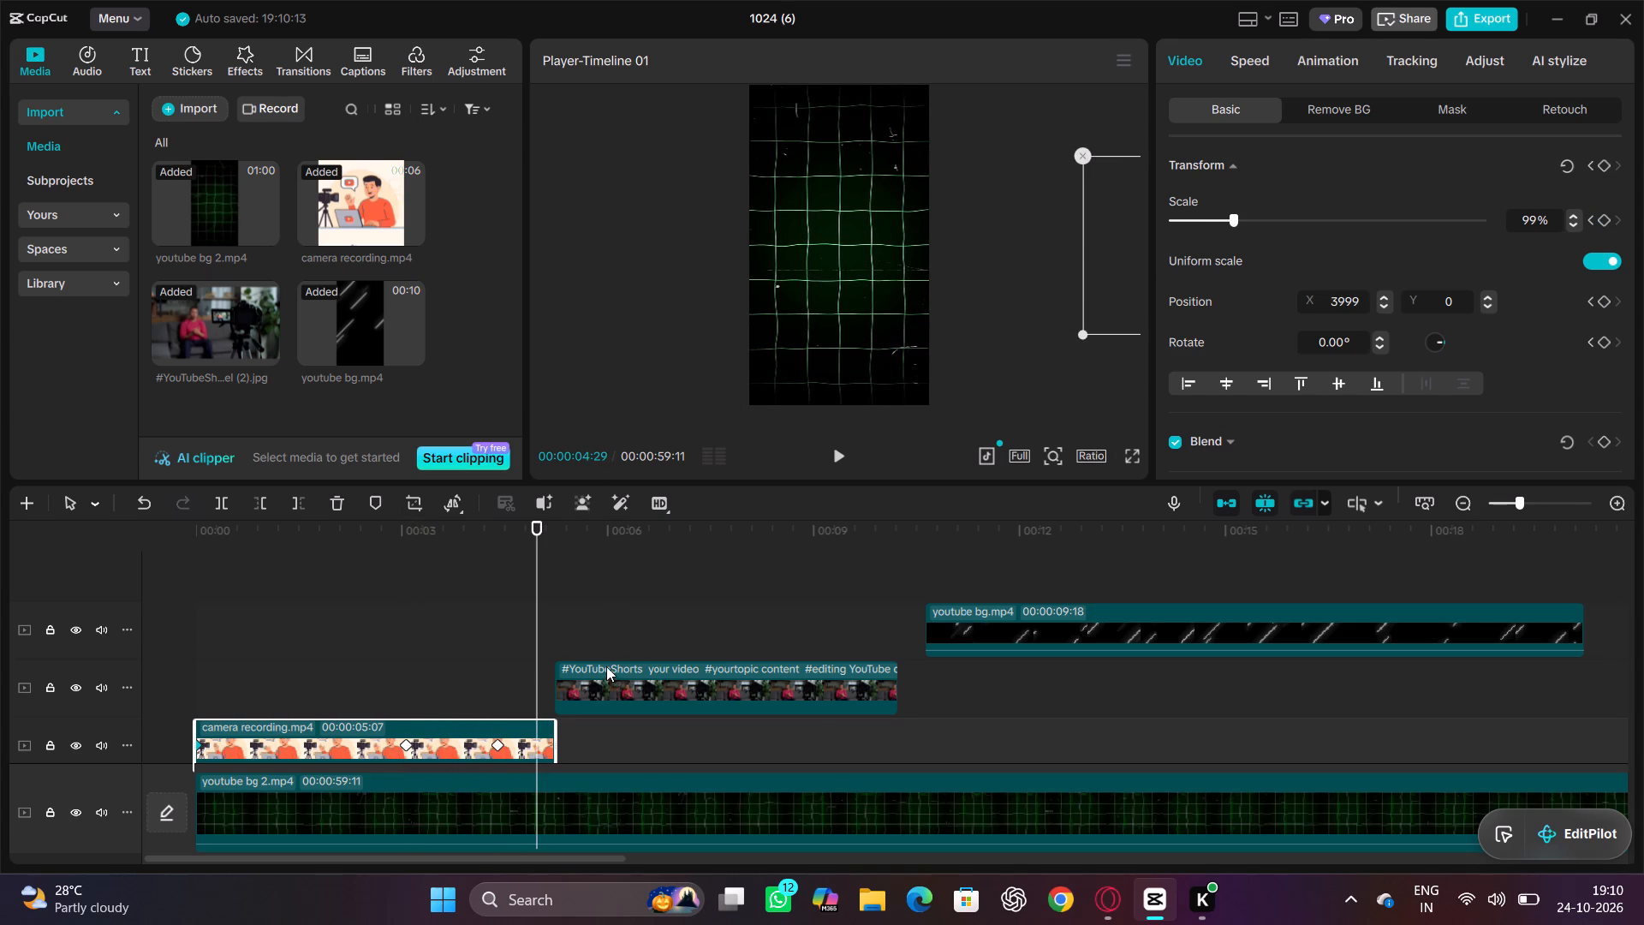
{"action": "left_click_drag", "start_coordinate": [606, 666], "coordinate": [573, 676]}
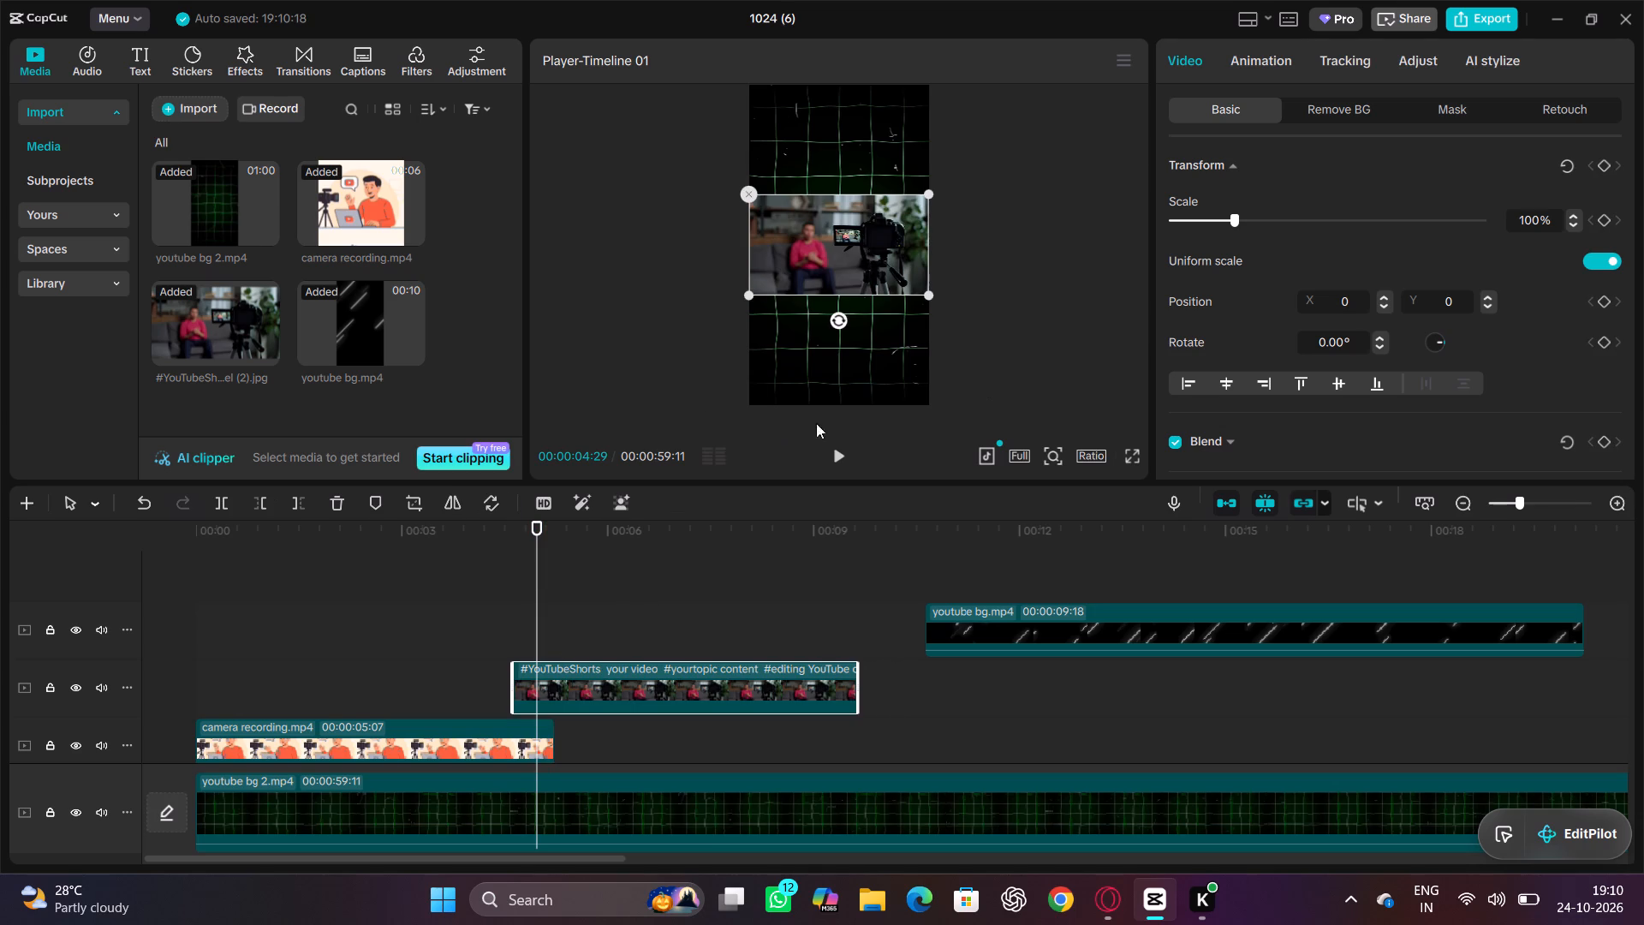
{"action": "left_click", "coordinate": [1606, 164]}
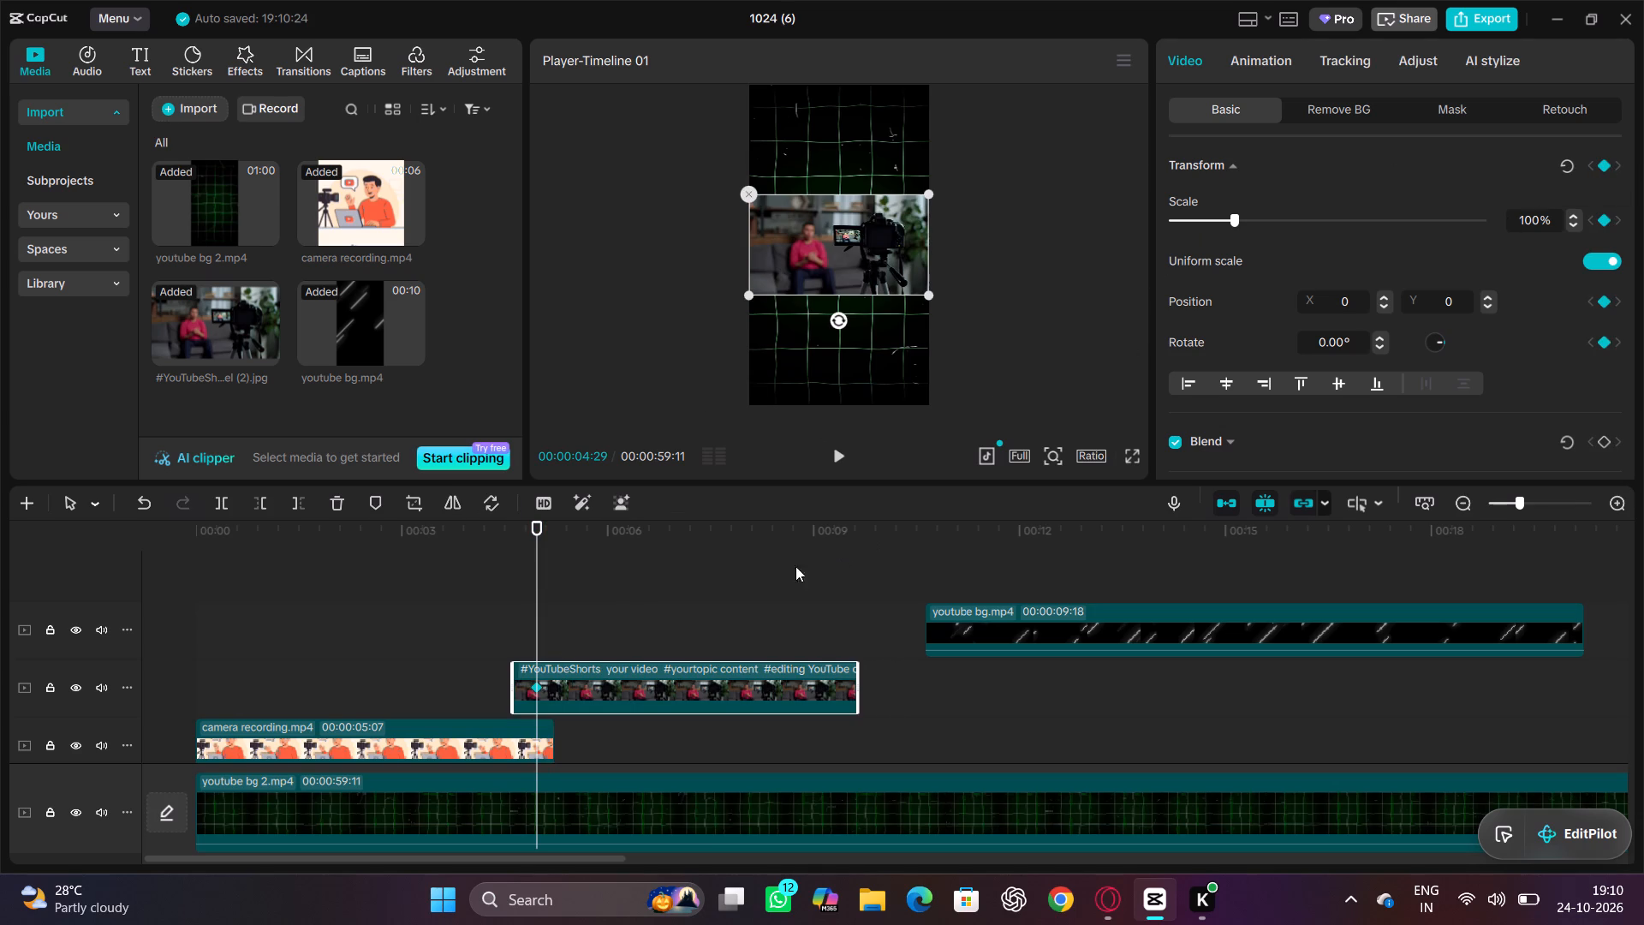
At 00:00:07:17, move the image clip straight up past the top of the frame to position X 0, Y 2066.
{"action": "left_click", "coordinate": [844, 458]}
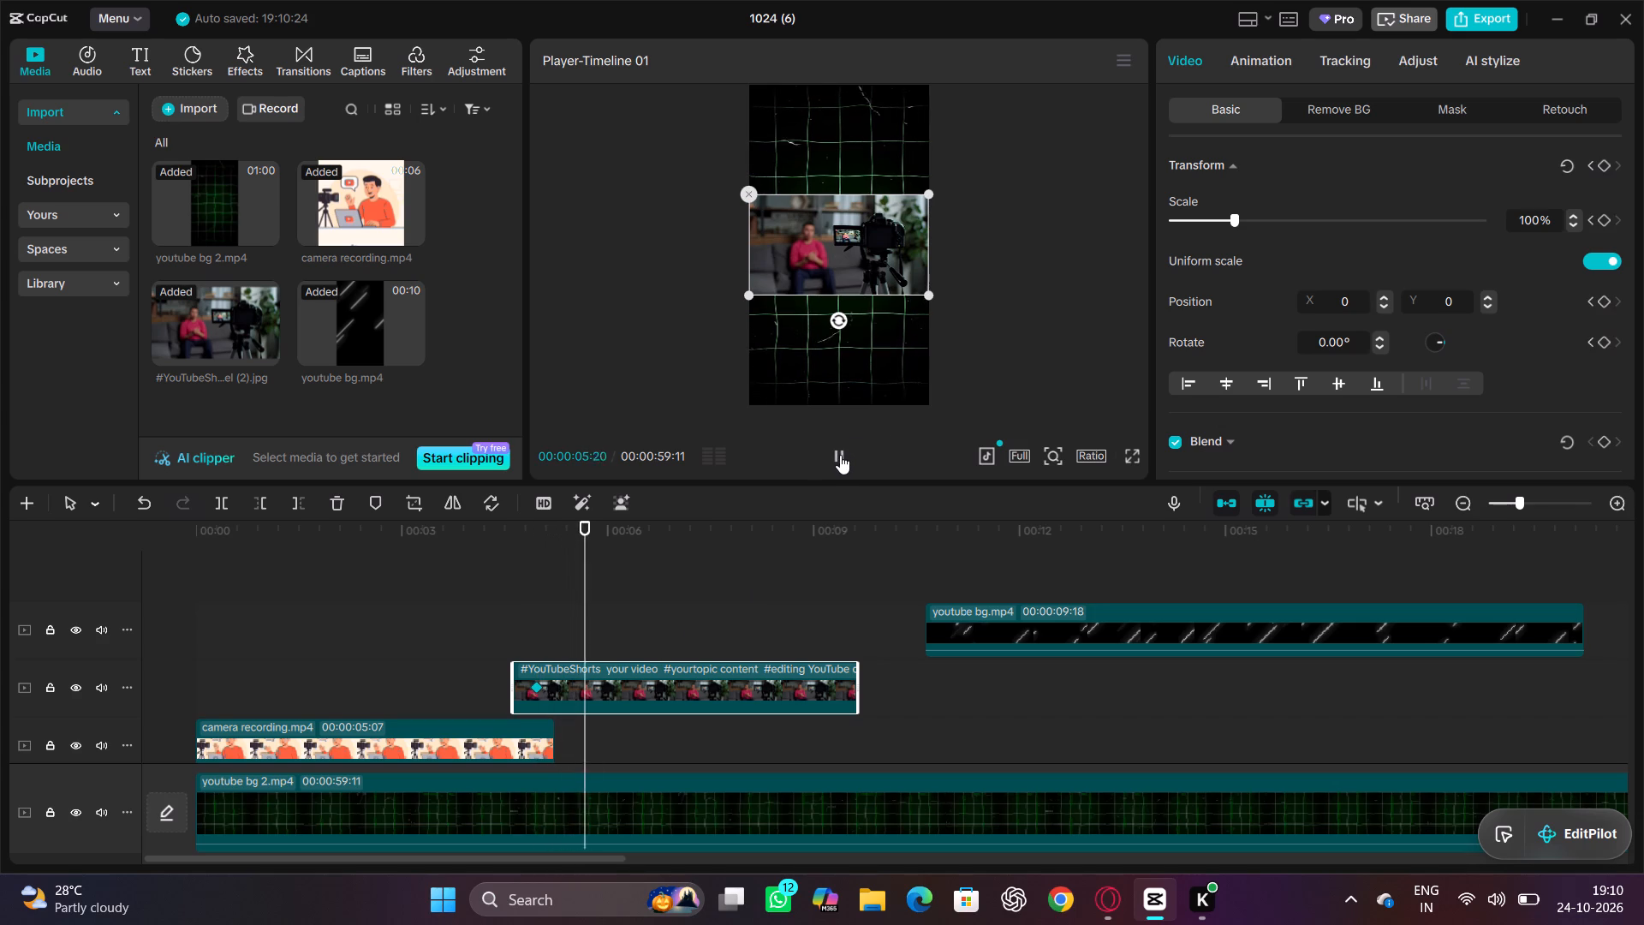
{"action": "left_click", "coordinate": [839, 457]}
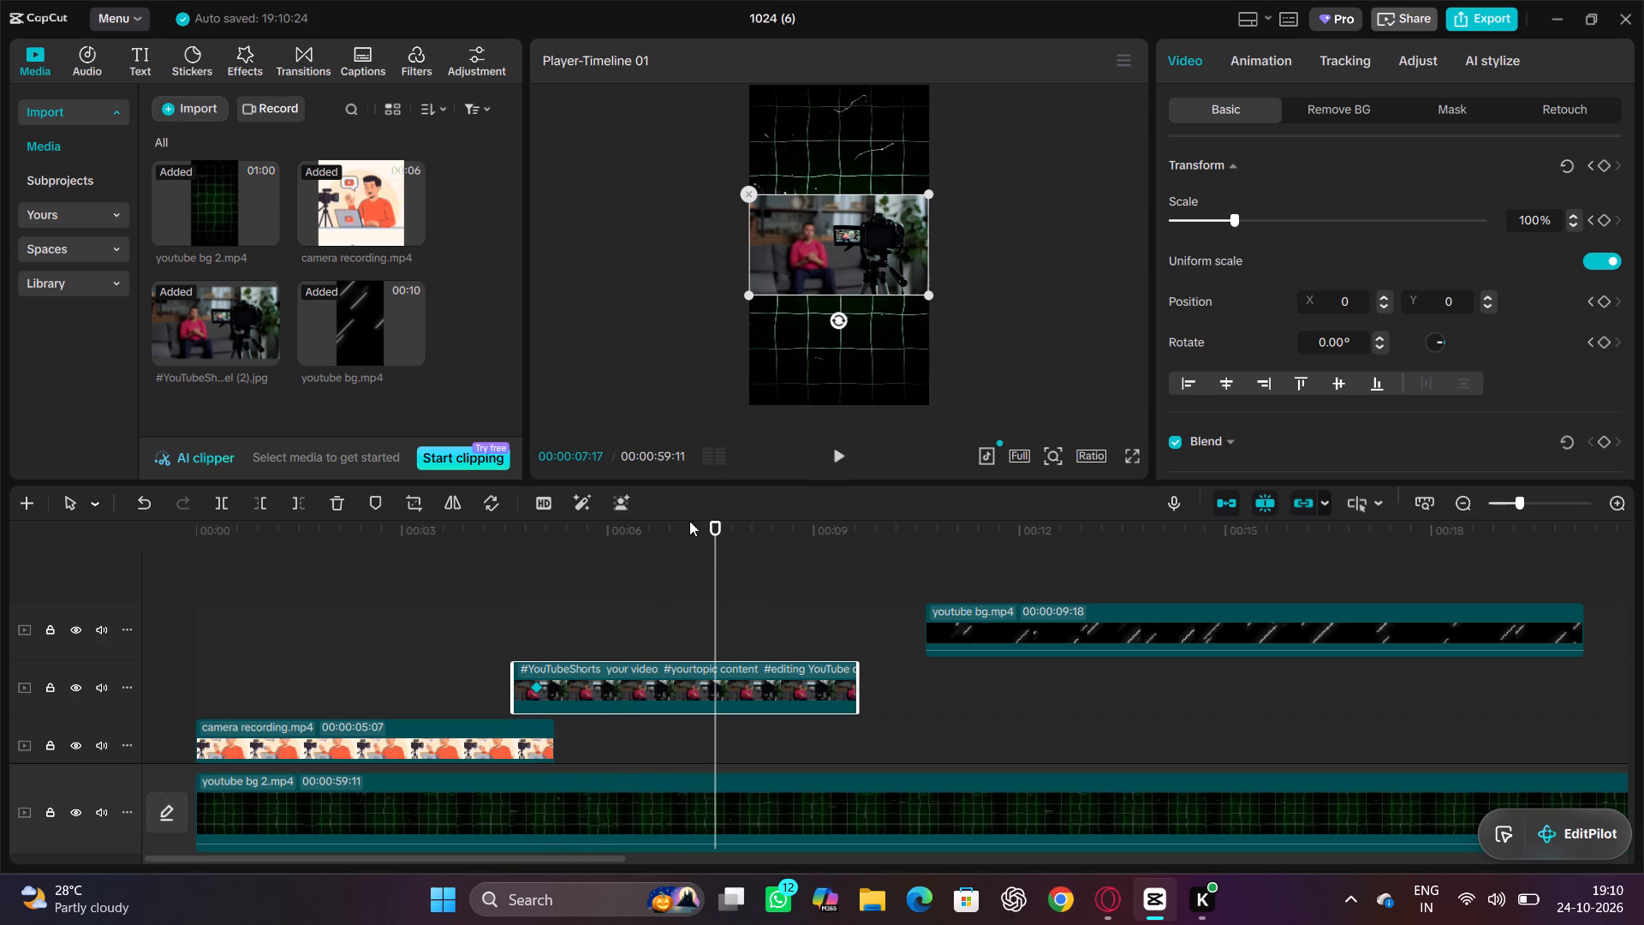
{"action": "left_click_drag", "start_coordinate": [825, 254], "coordinate": [870, 116]}
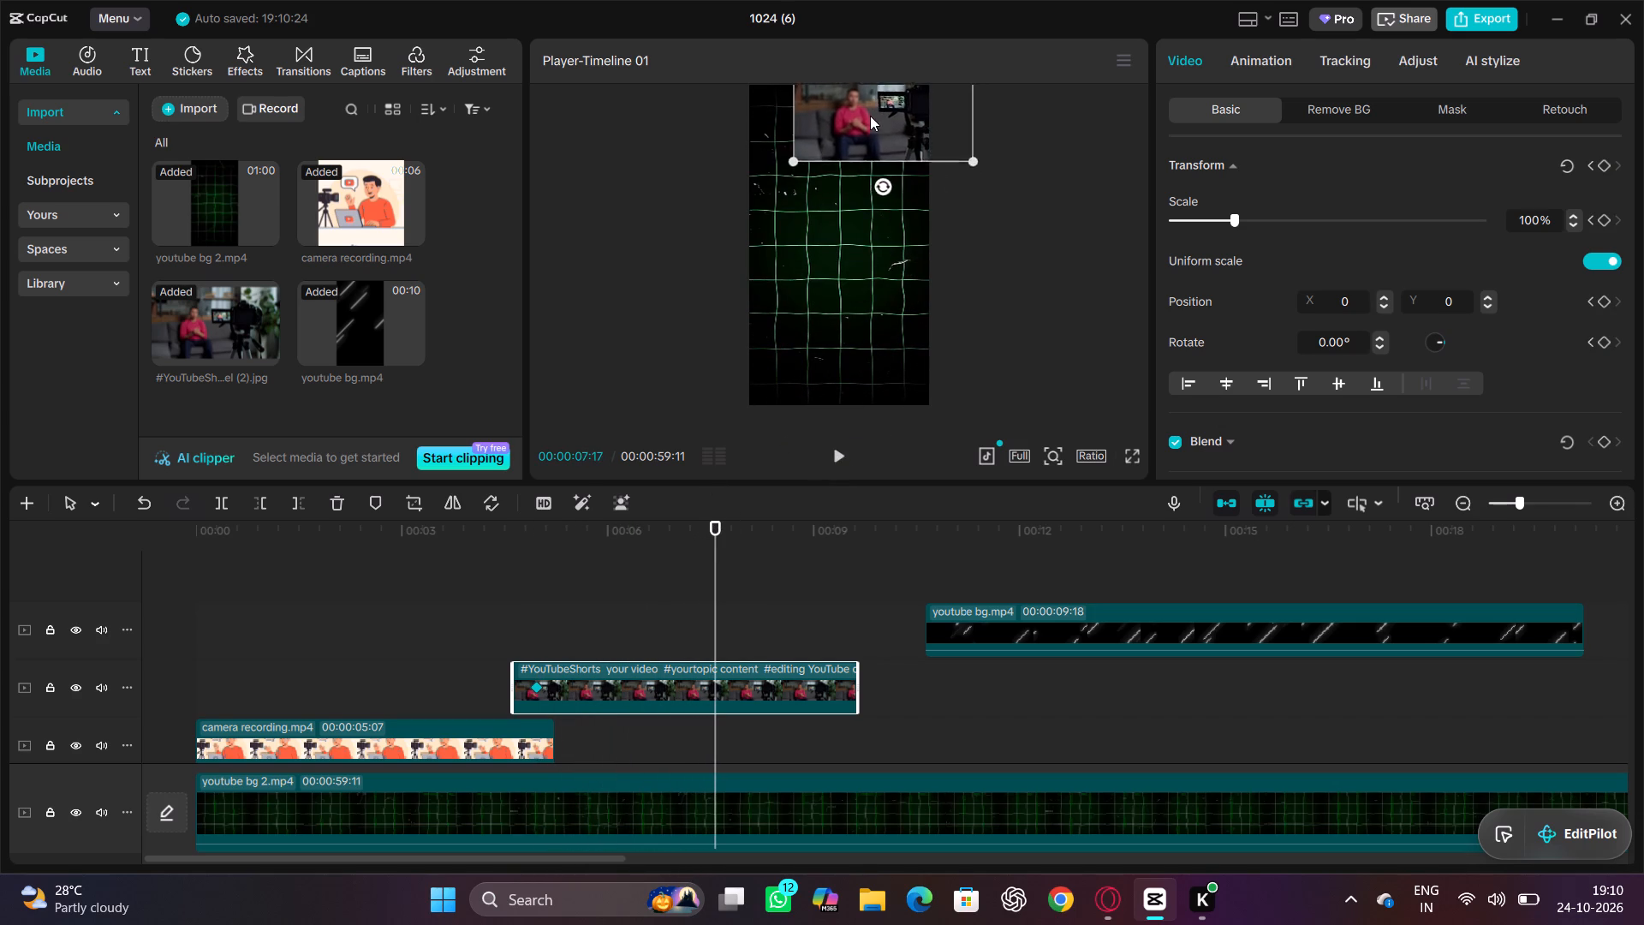
{"action": "left_click_drag", "start_coordinate": [870, 116], "coordinate": [830, 81]}
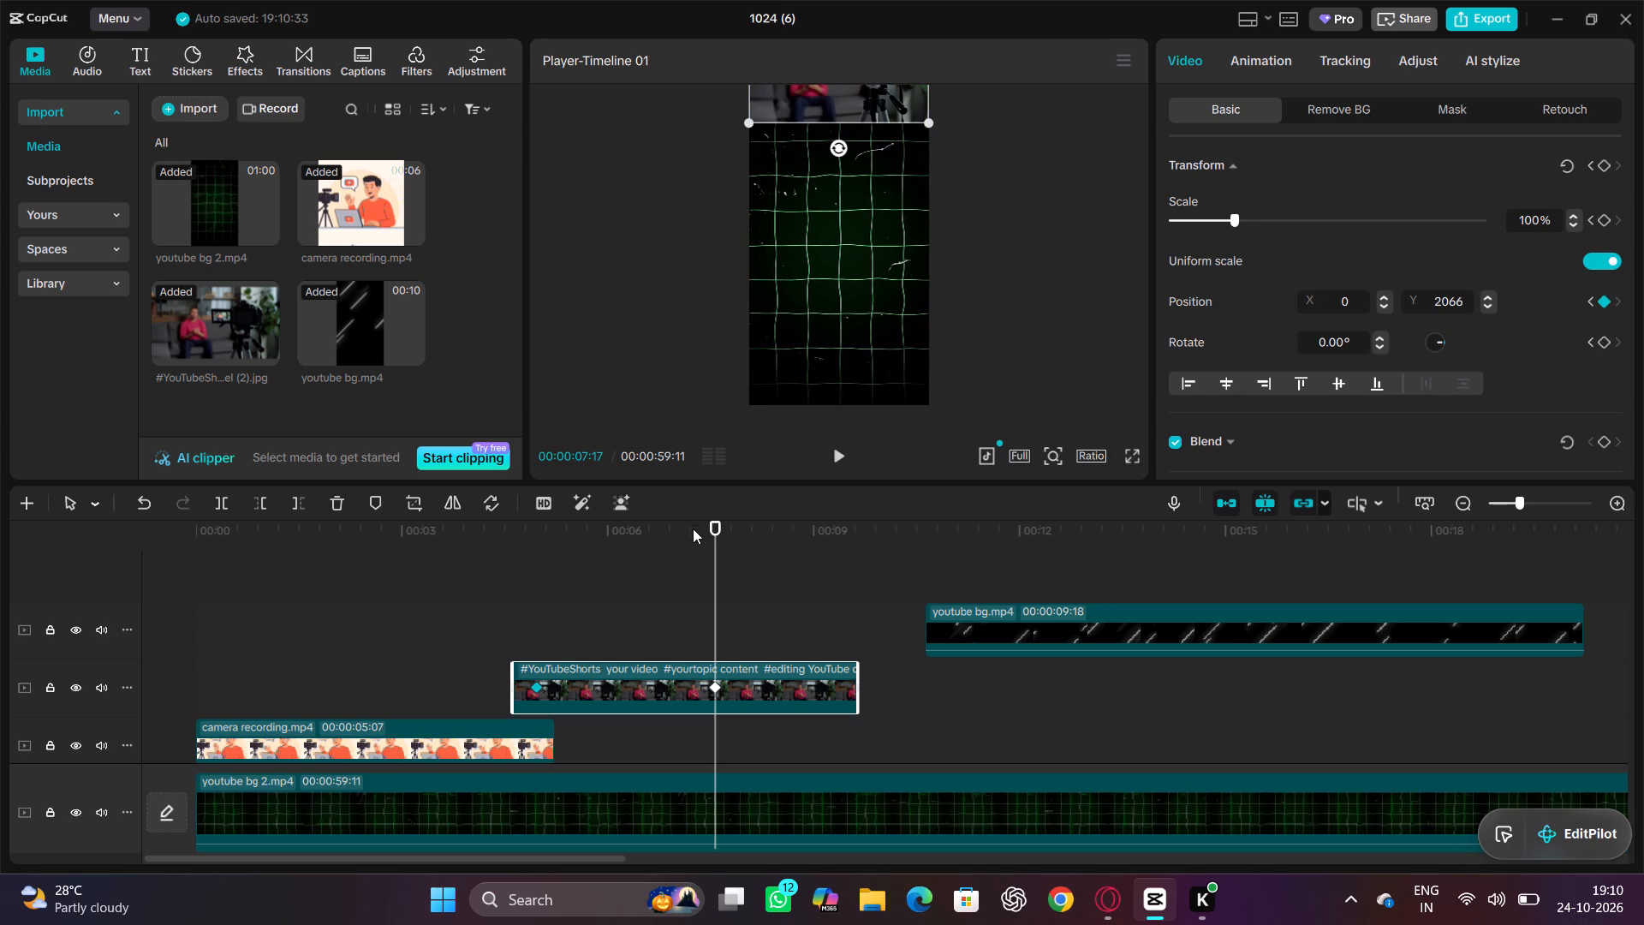
Move the playhead to 00:00:07:29.
{"action": "left_click_drag", "start_coordinate": [722, 523], "coordinate": [743, 529]}
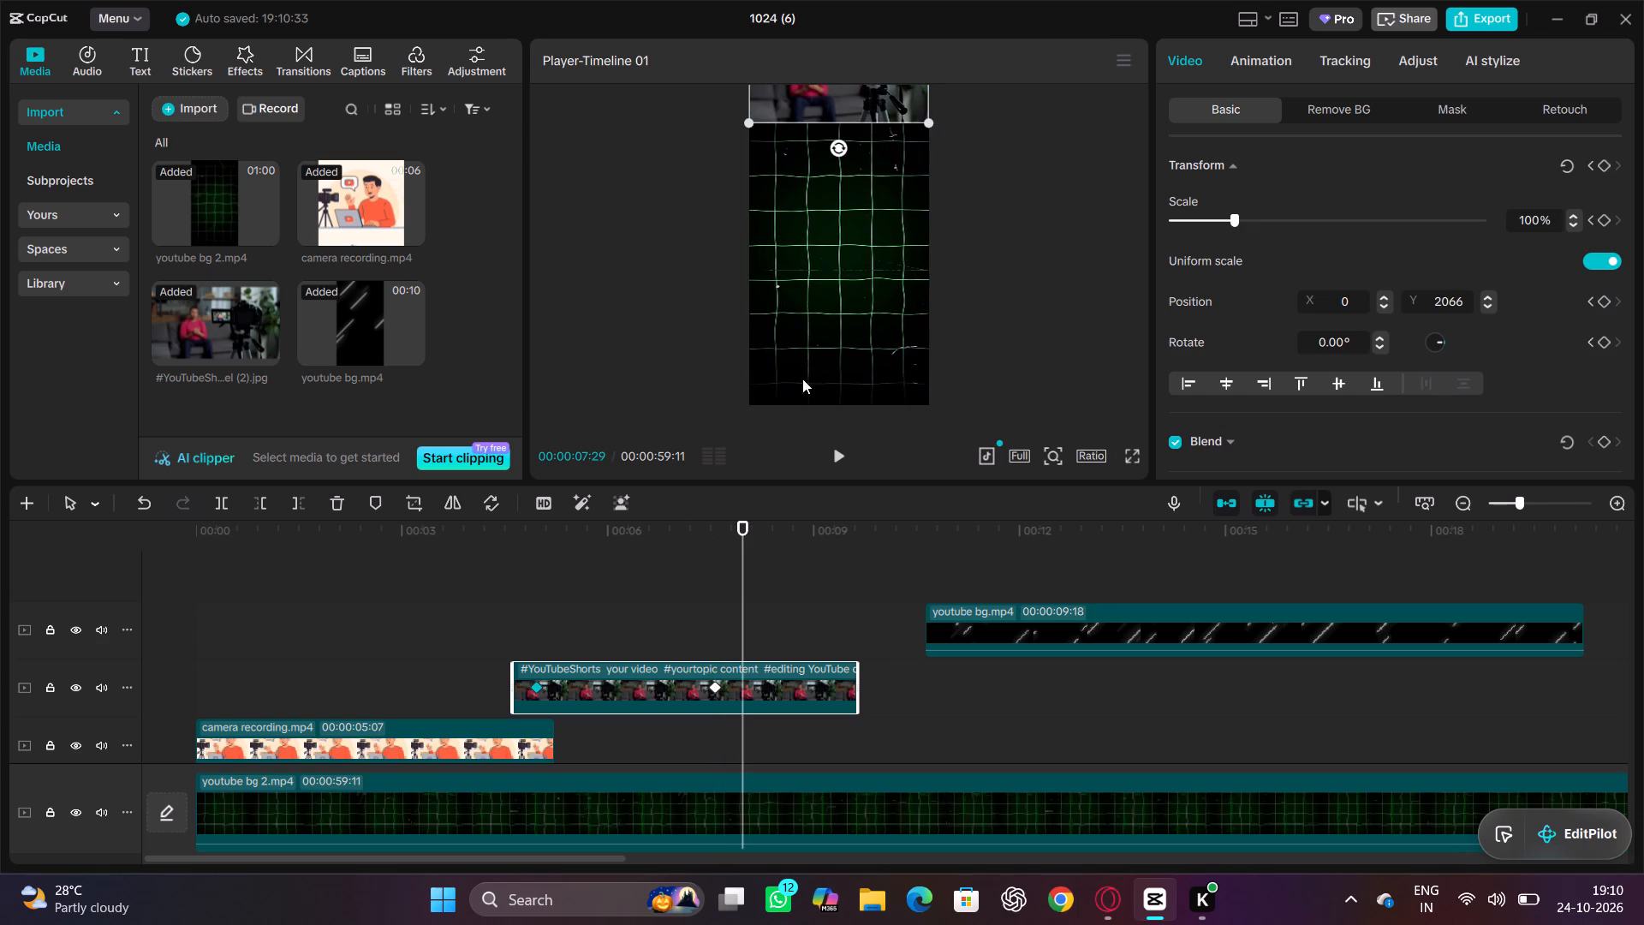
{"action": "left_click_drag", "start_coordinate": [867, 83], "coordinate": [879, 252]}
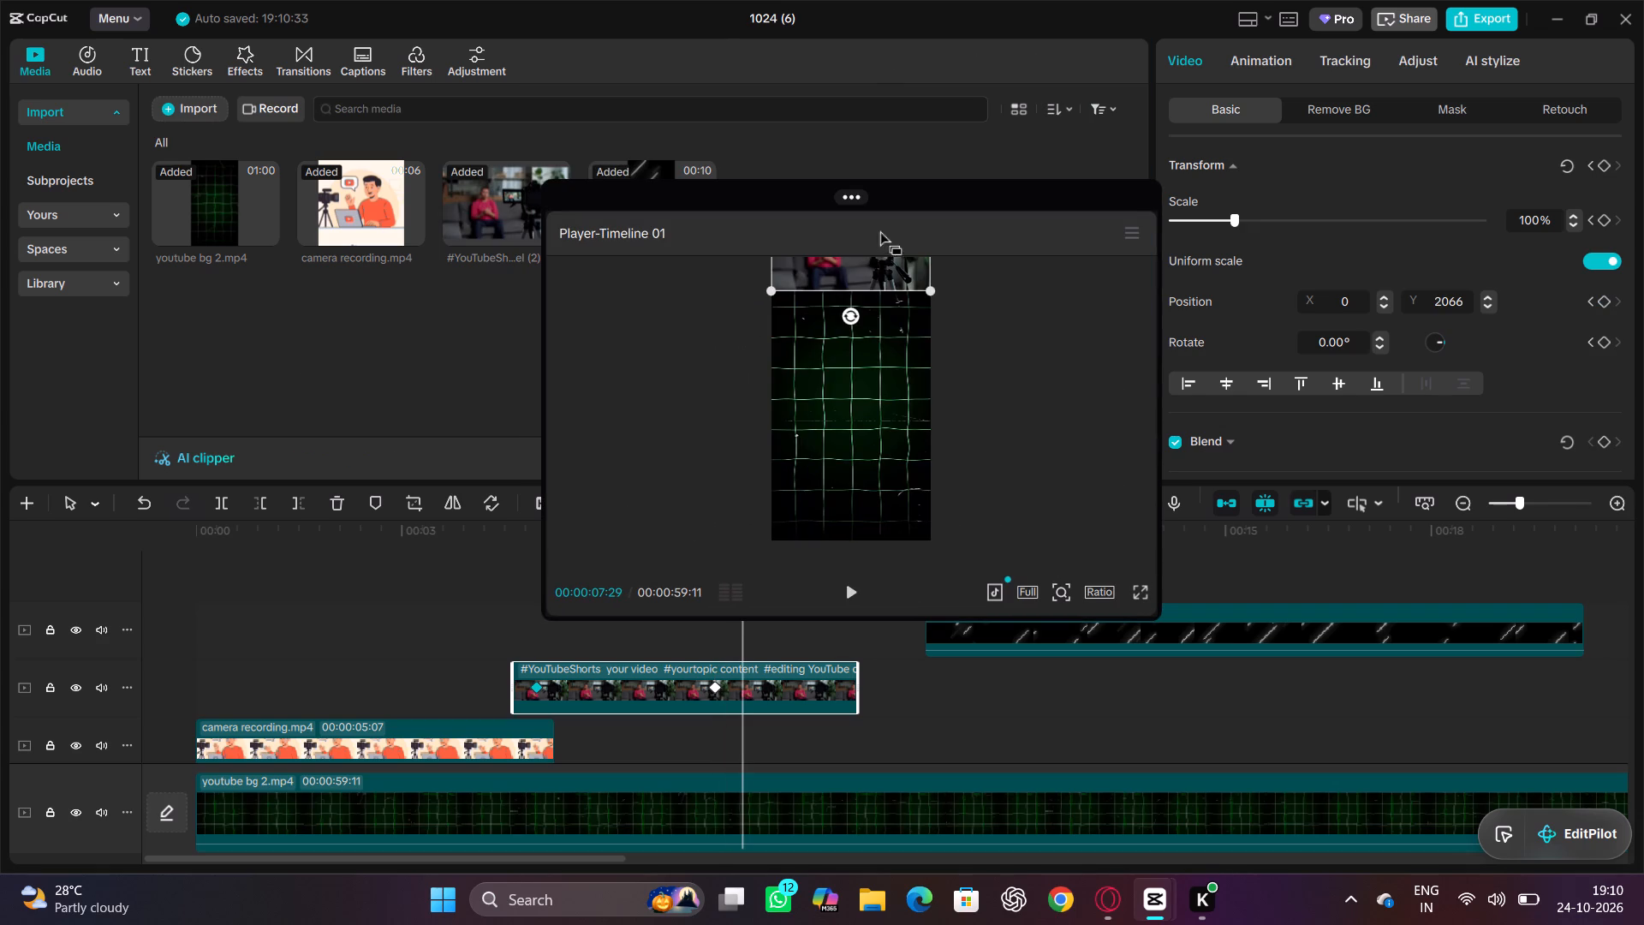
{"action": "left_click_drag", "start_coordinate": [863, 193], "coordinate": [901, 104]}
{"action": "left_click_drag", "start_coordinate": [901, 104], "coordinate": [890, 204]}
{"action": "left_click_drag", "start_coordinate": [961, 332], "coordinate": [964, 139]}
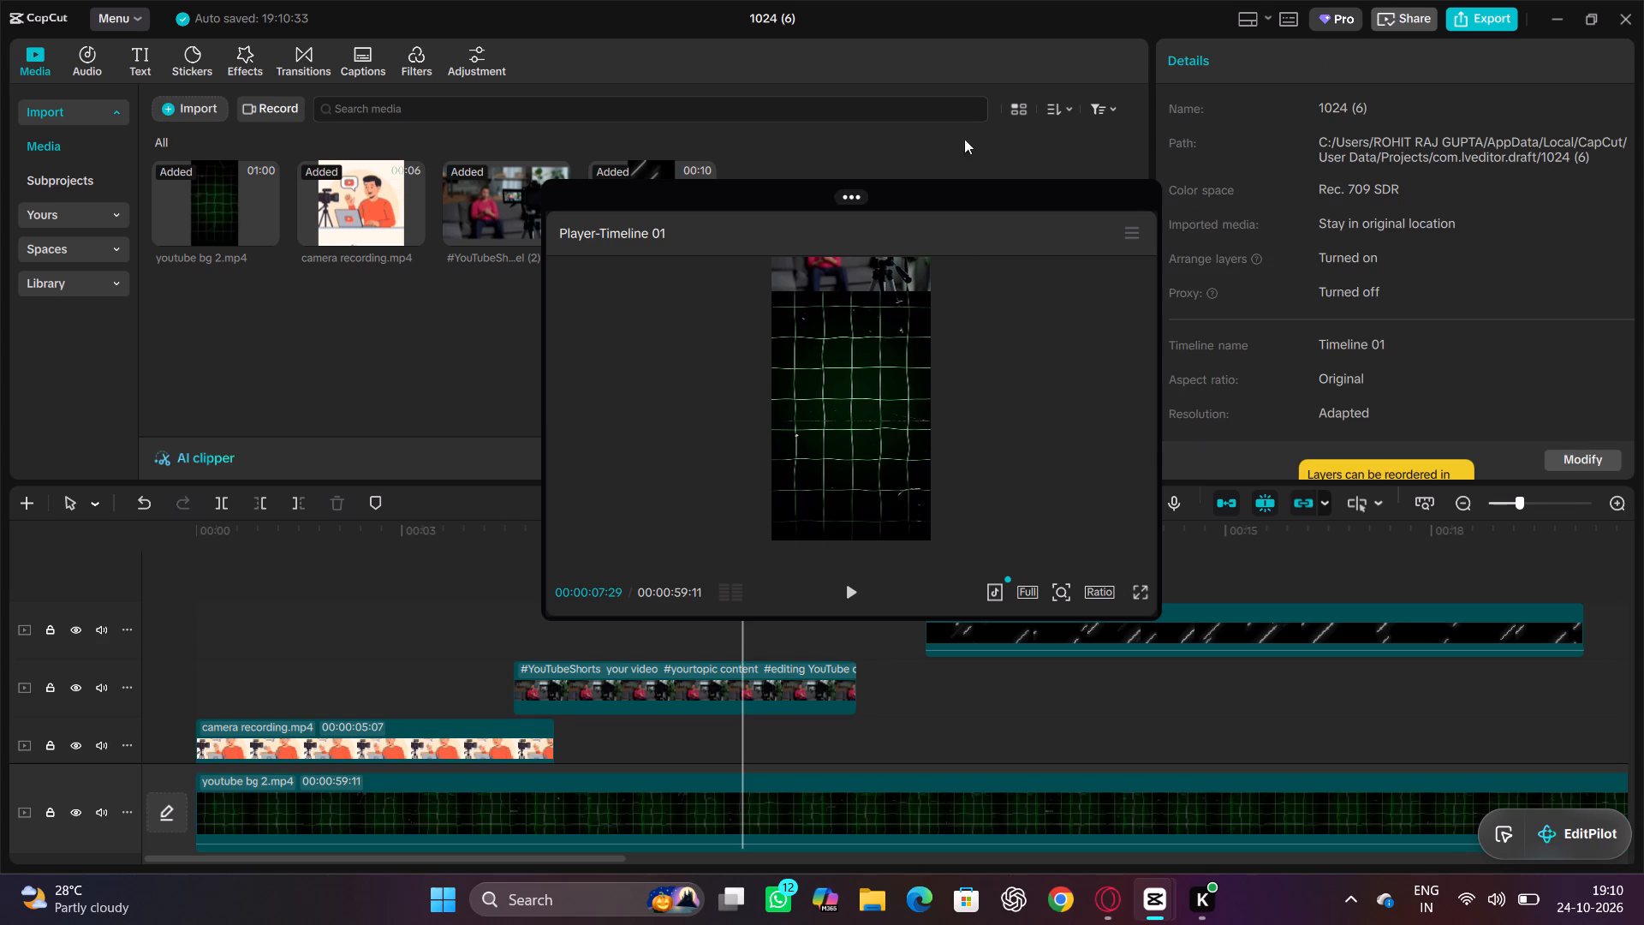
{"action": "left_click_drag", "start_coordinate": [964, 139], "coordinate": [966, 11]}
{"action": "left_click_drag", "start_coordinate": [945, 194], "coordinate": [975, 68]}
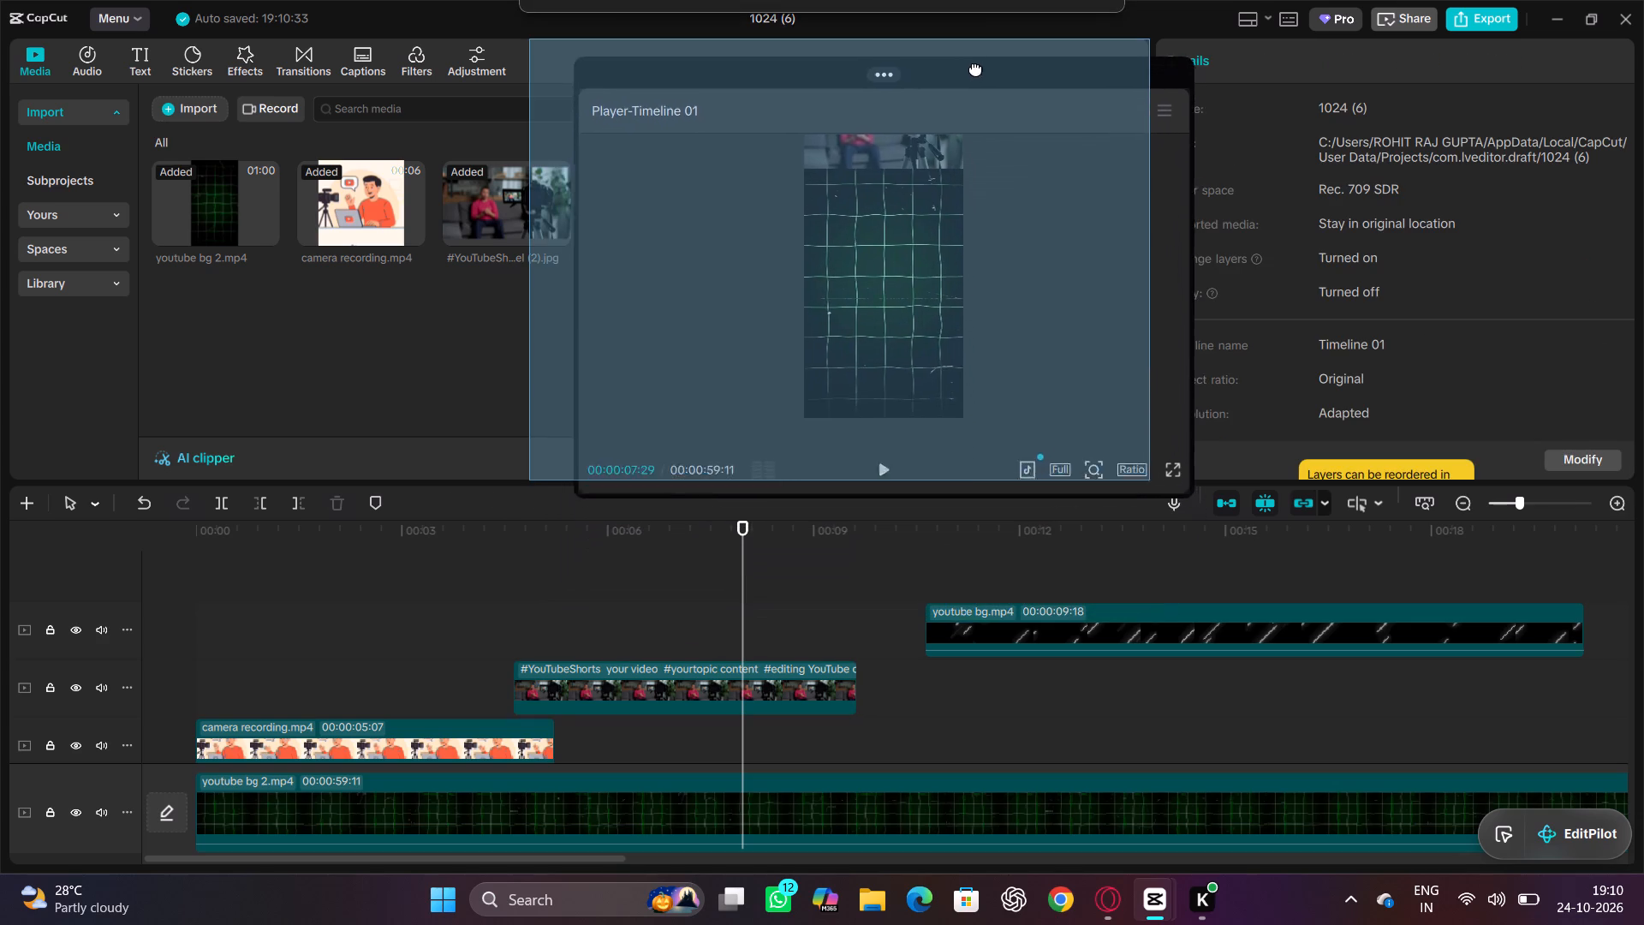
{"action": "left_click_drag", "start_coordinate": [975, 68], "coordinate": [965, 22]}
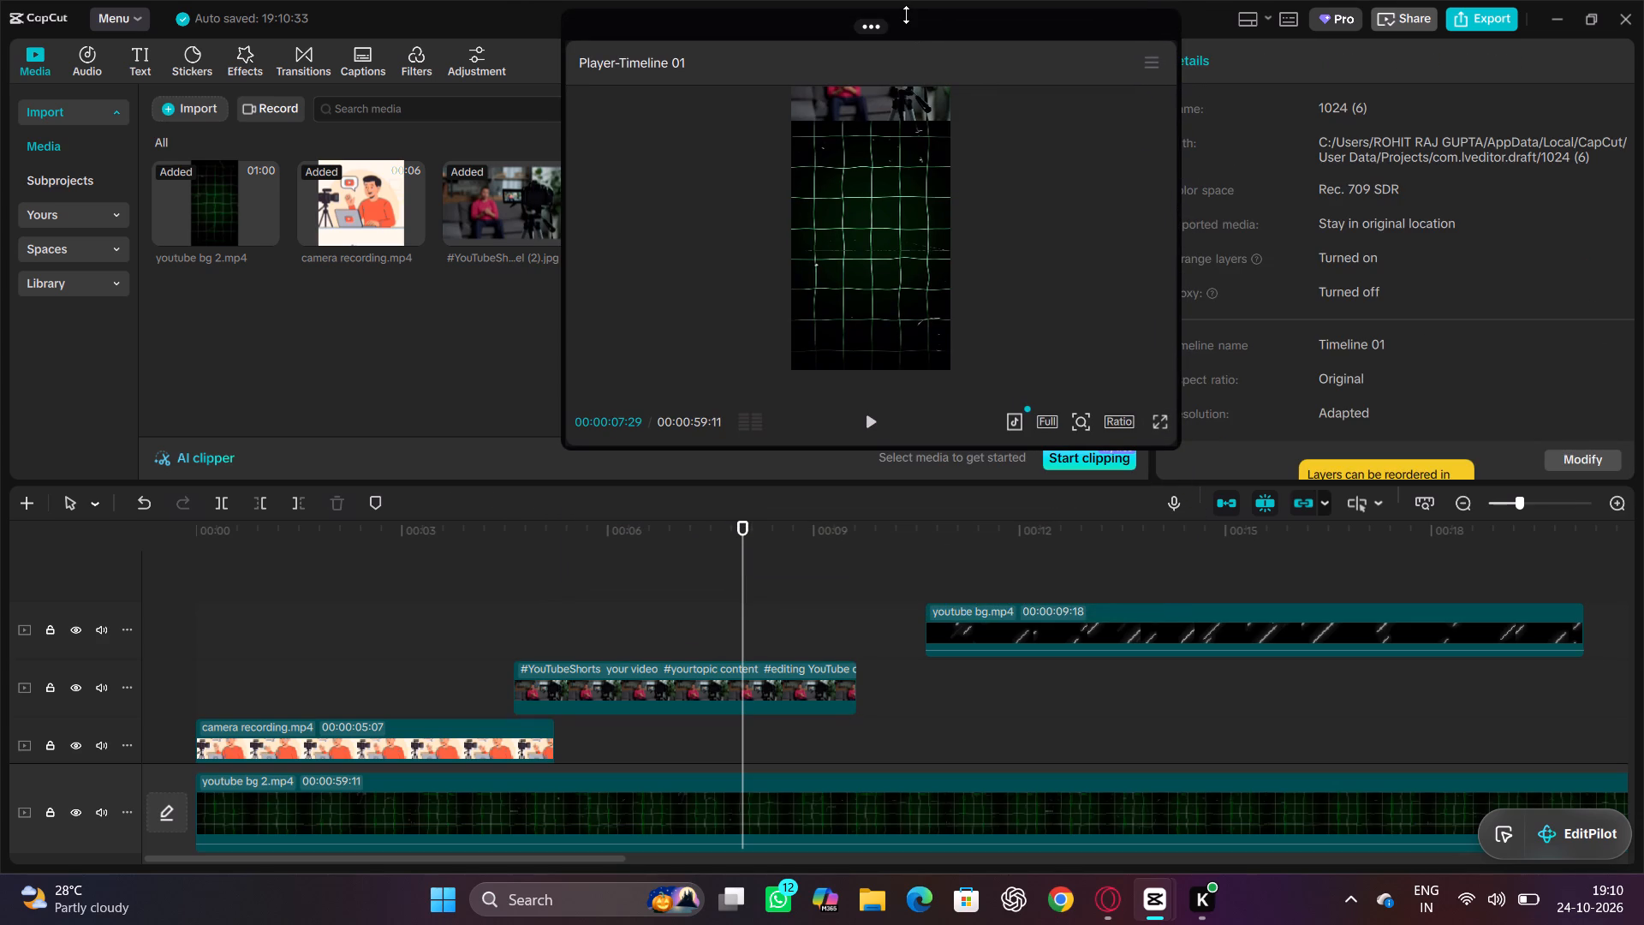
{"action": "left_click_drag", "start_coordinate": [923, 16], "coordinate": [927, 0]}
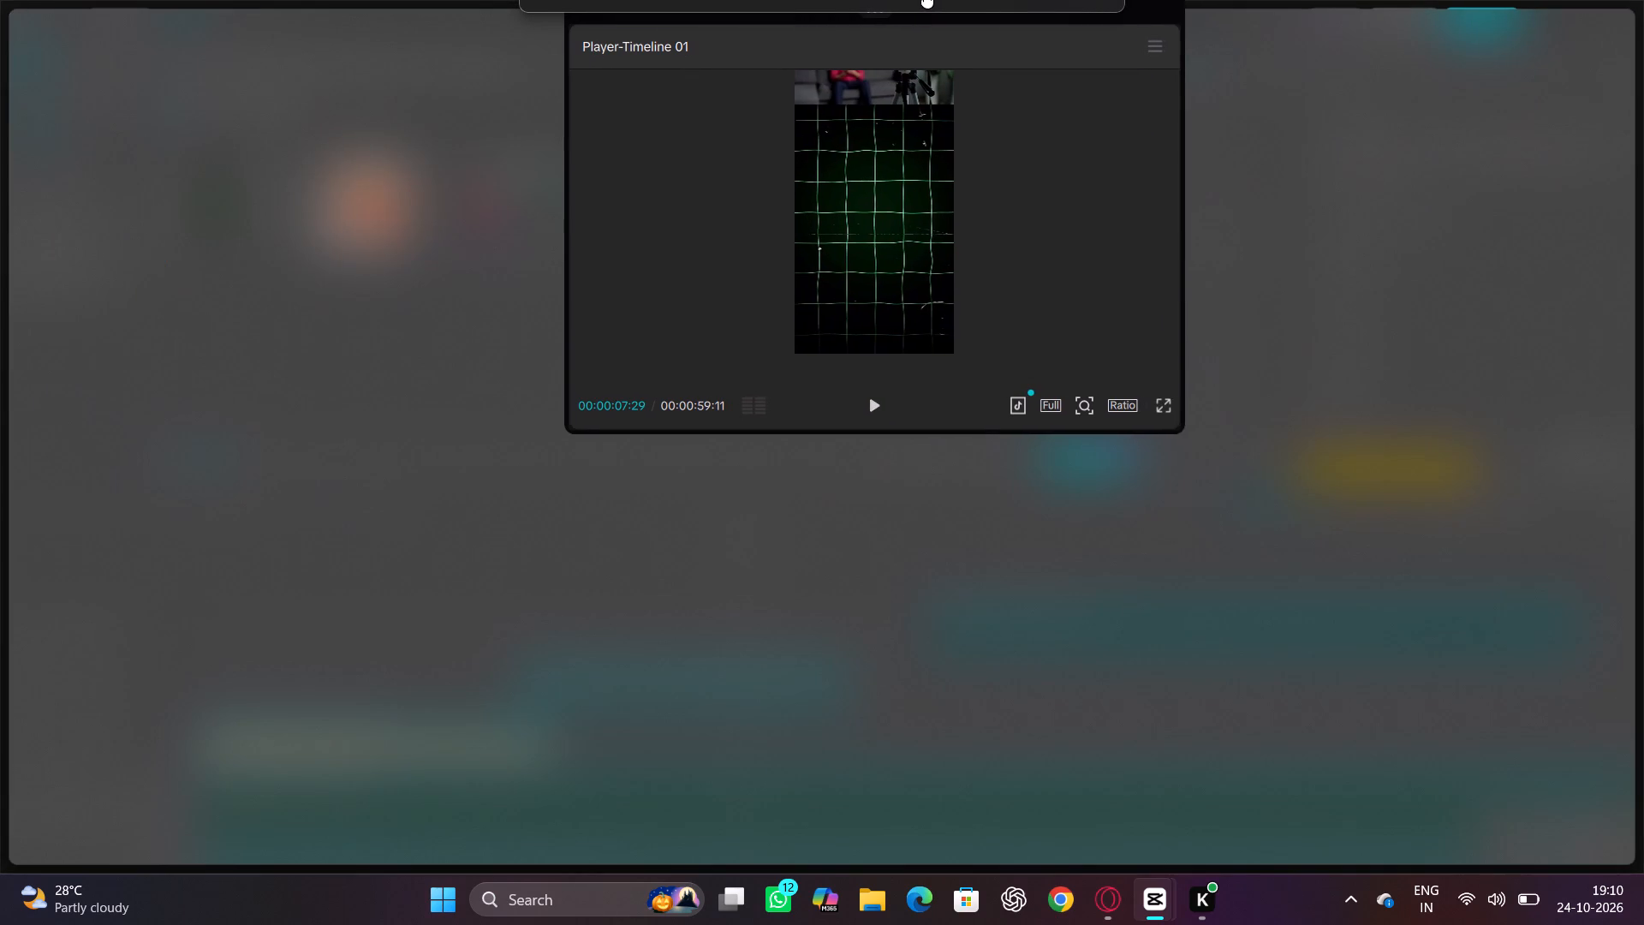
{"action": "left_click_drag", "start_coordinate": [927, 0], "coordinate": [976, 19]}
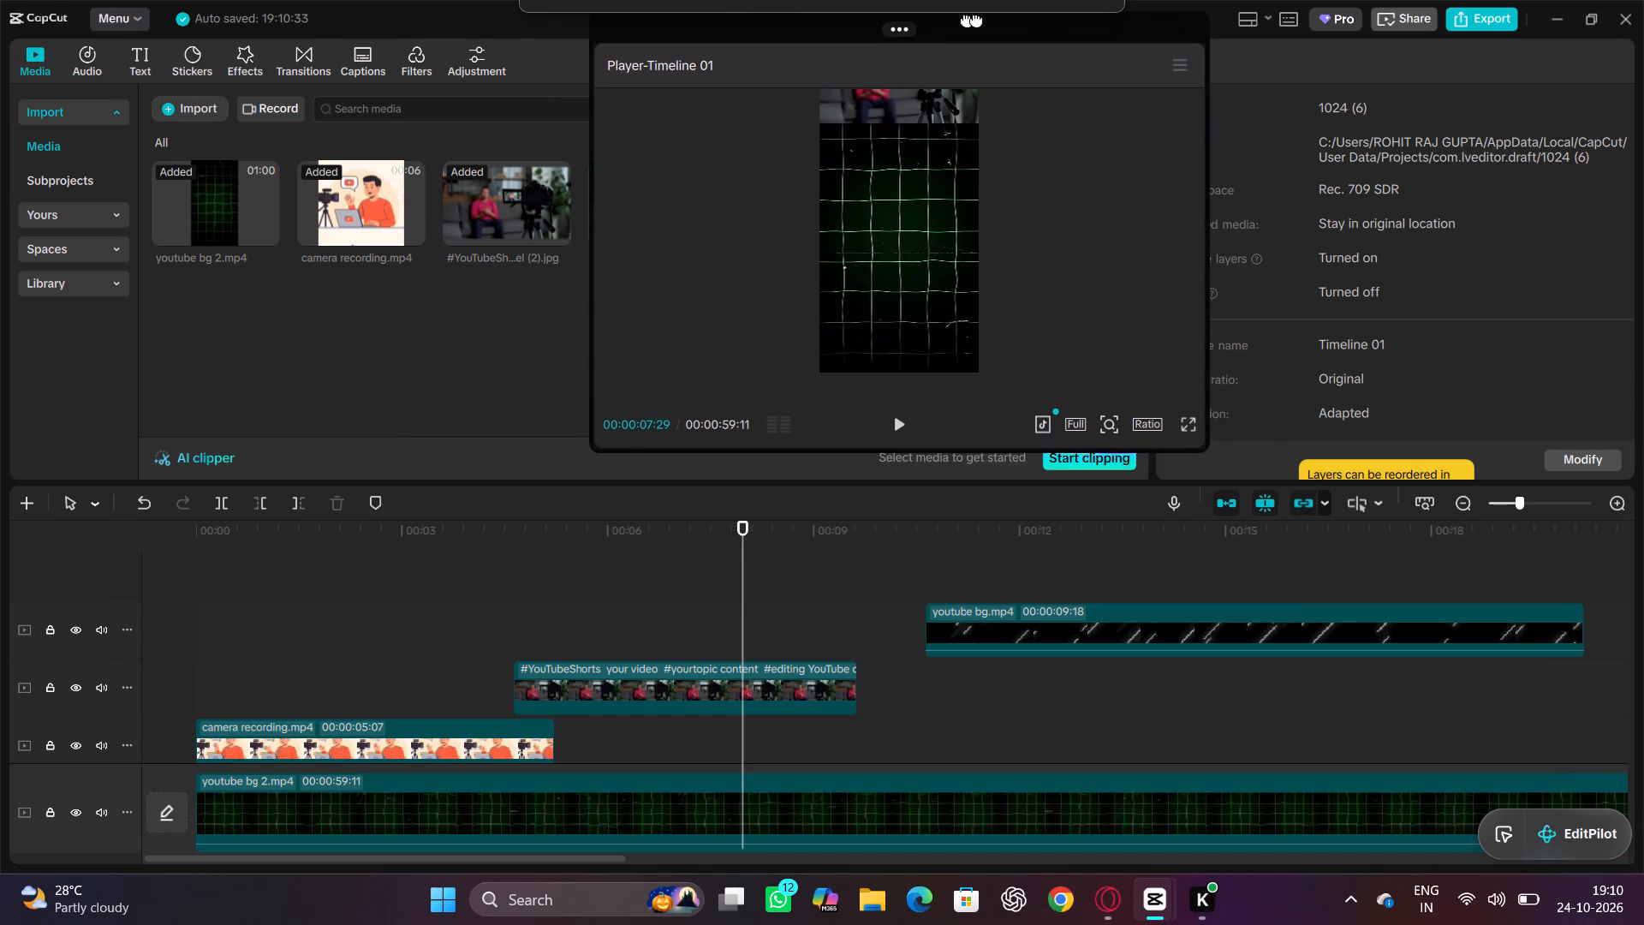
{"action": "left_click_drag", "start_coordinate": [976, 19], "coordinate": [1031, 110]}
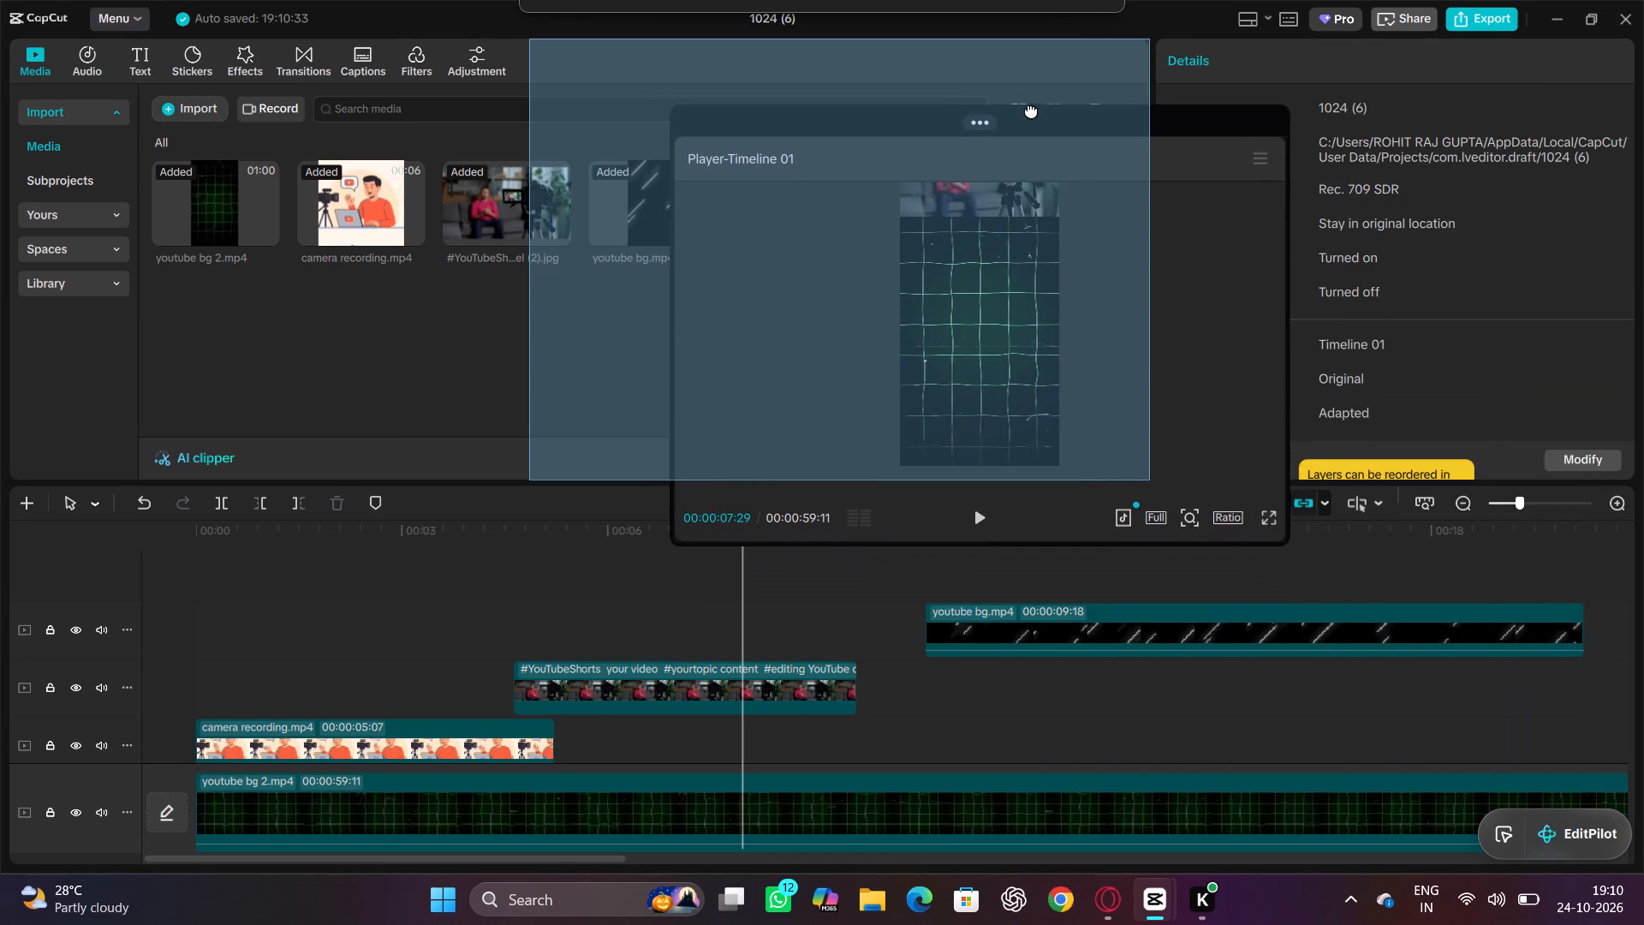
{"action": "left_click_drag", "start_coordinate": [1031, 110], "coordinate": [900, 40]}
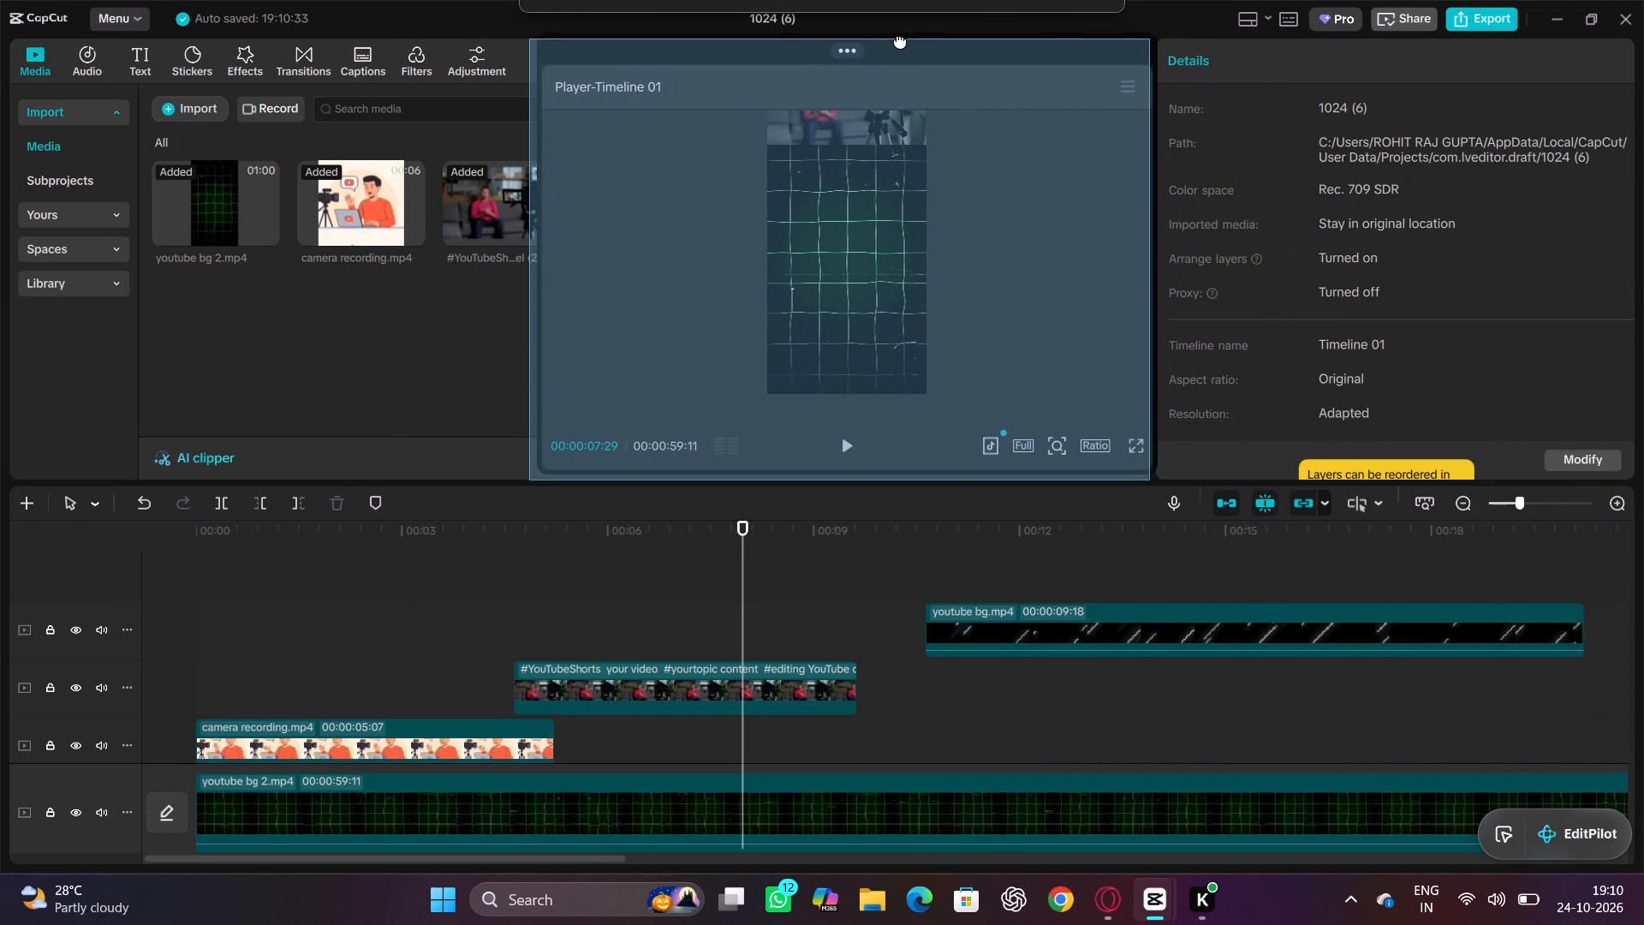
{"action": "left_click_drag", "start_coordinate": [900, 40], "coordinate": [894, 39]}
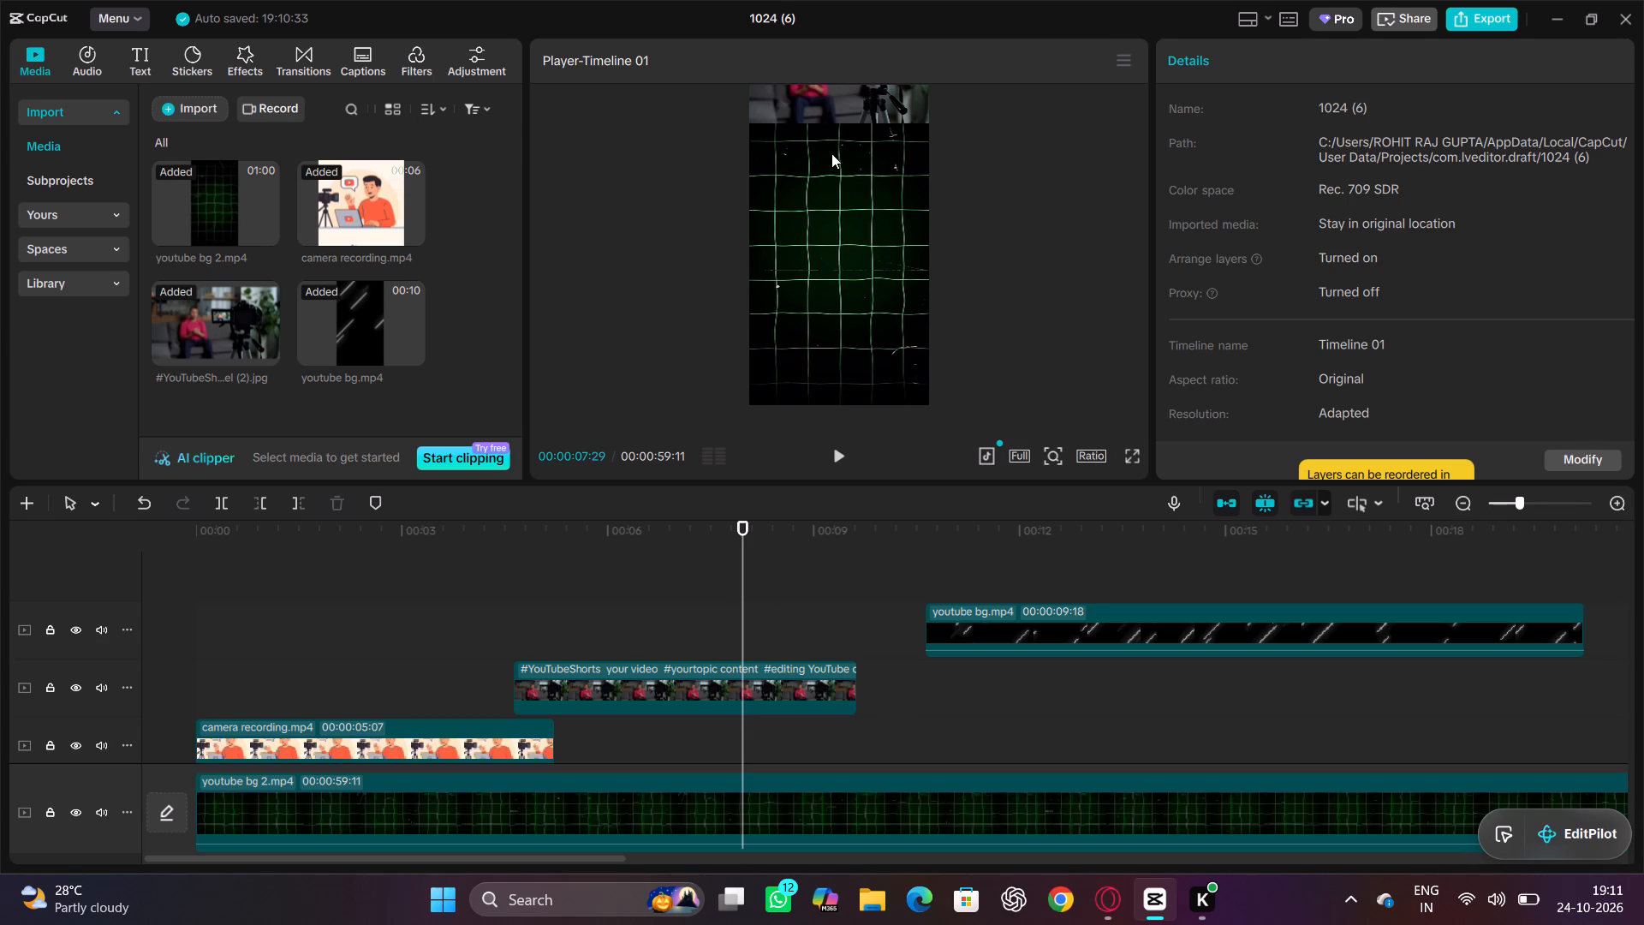
Move the image clip down to position X -264, Y -1314 at 00:00:07:29, and shift the new keyframe slightly later on the clip.
{"action": "left_click_drag", "start_coordinate": [851, 106], "coordinate": [831, 384]}
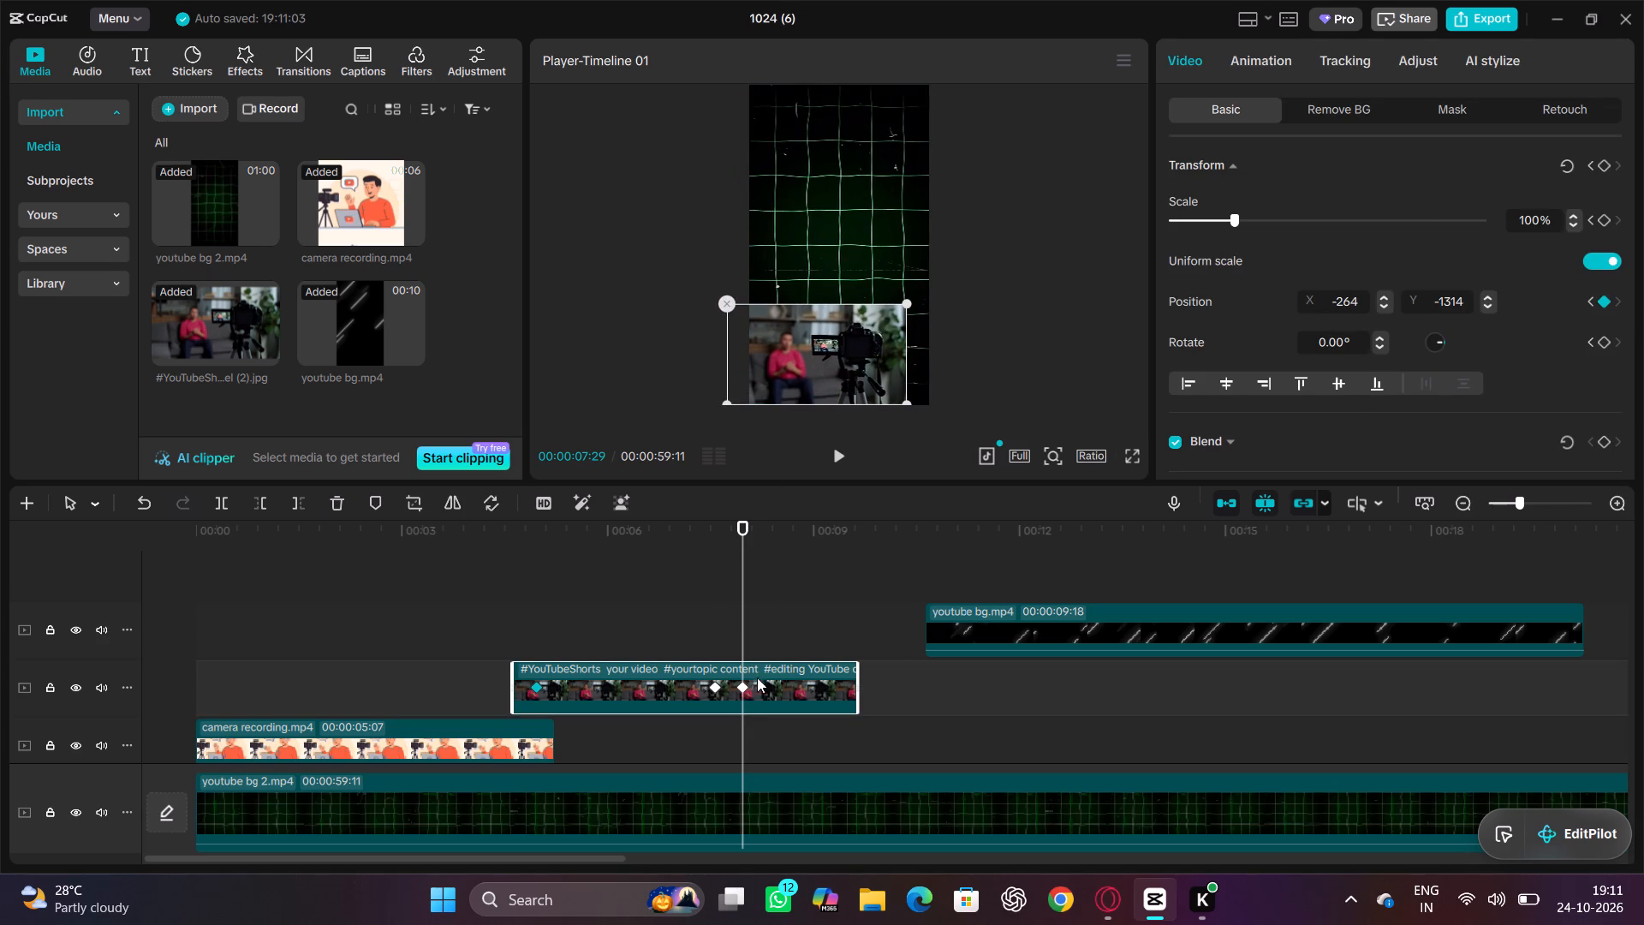
{"action": "left_click_drag", "start_coordinate": [744, 684], "coordinate": [775, 676]}
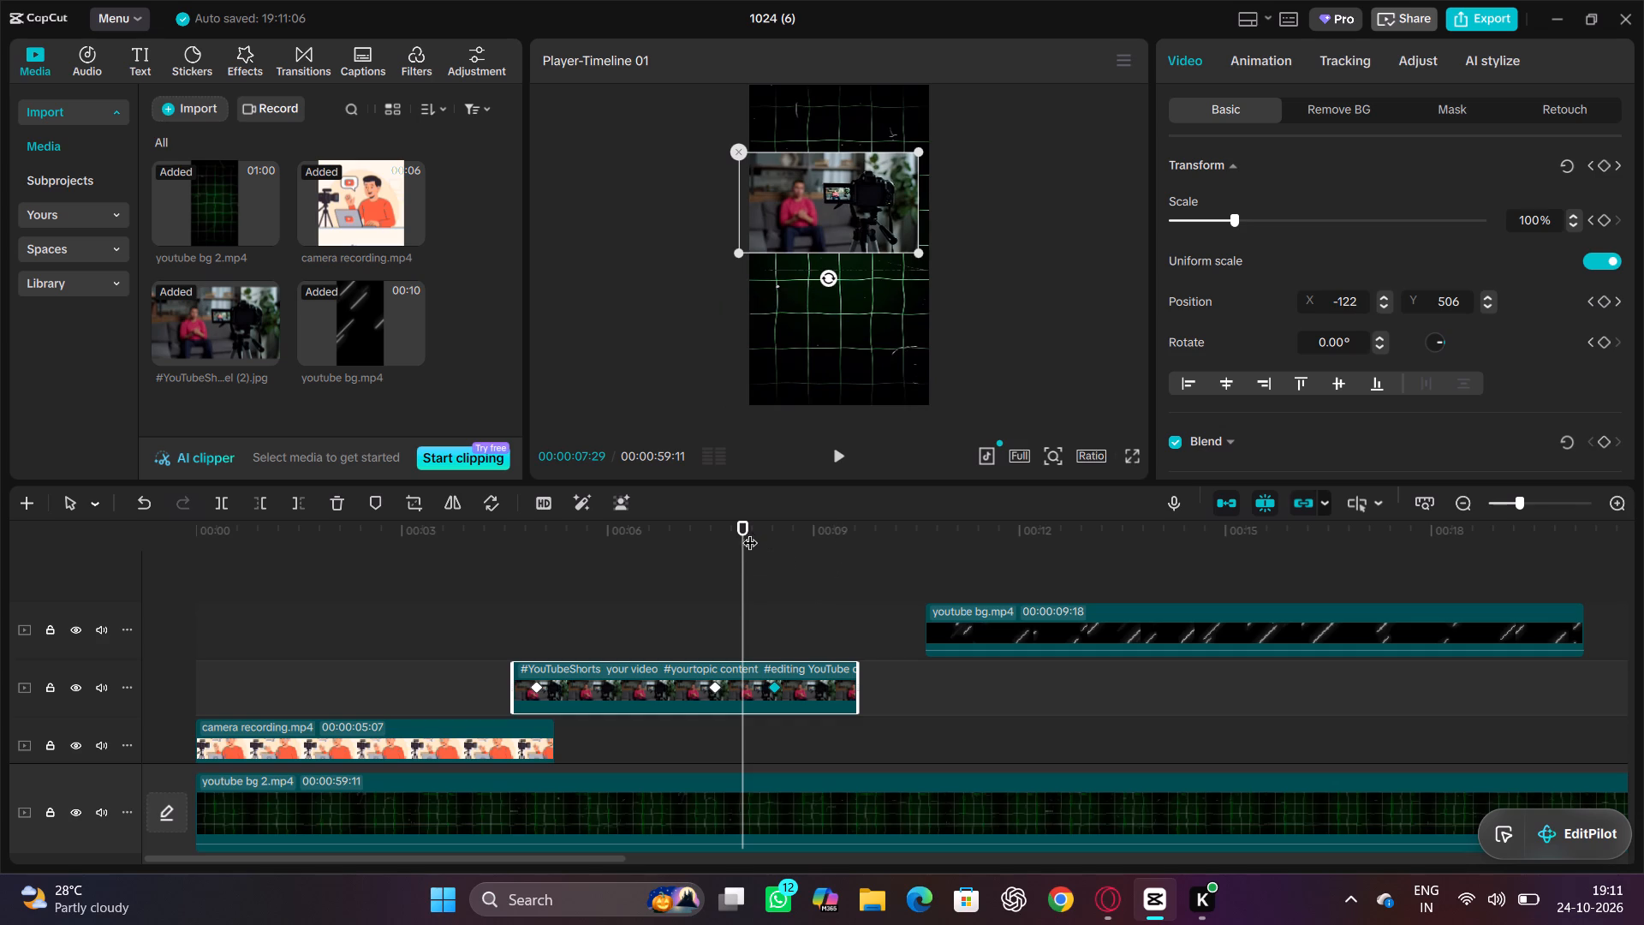
At 00:00:09:15, move the image clip sideways out of the frame to position X -4667, Y -120.
{"action": "left_click_drag", "start_coordinate": [747, 529], "coordinate": [853, 542]}
{"action": "left_click", "coordinate": [848, 527]}
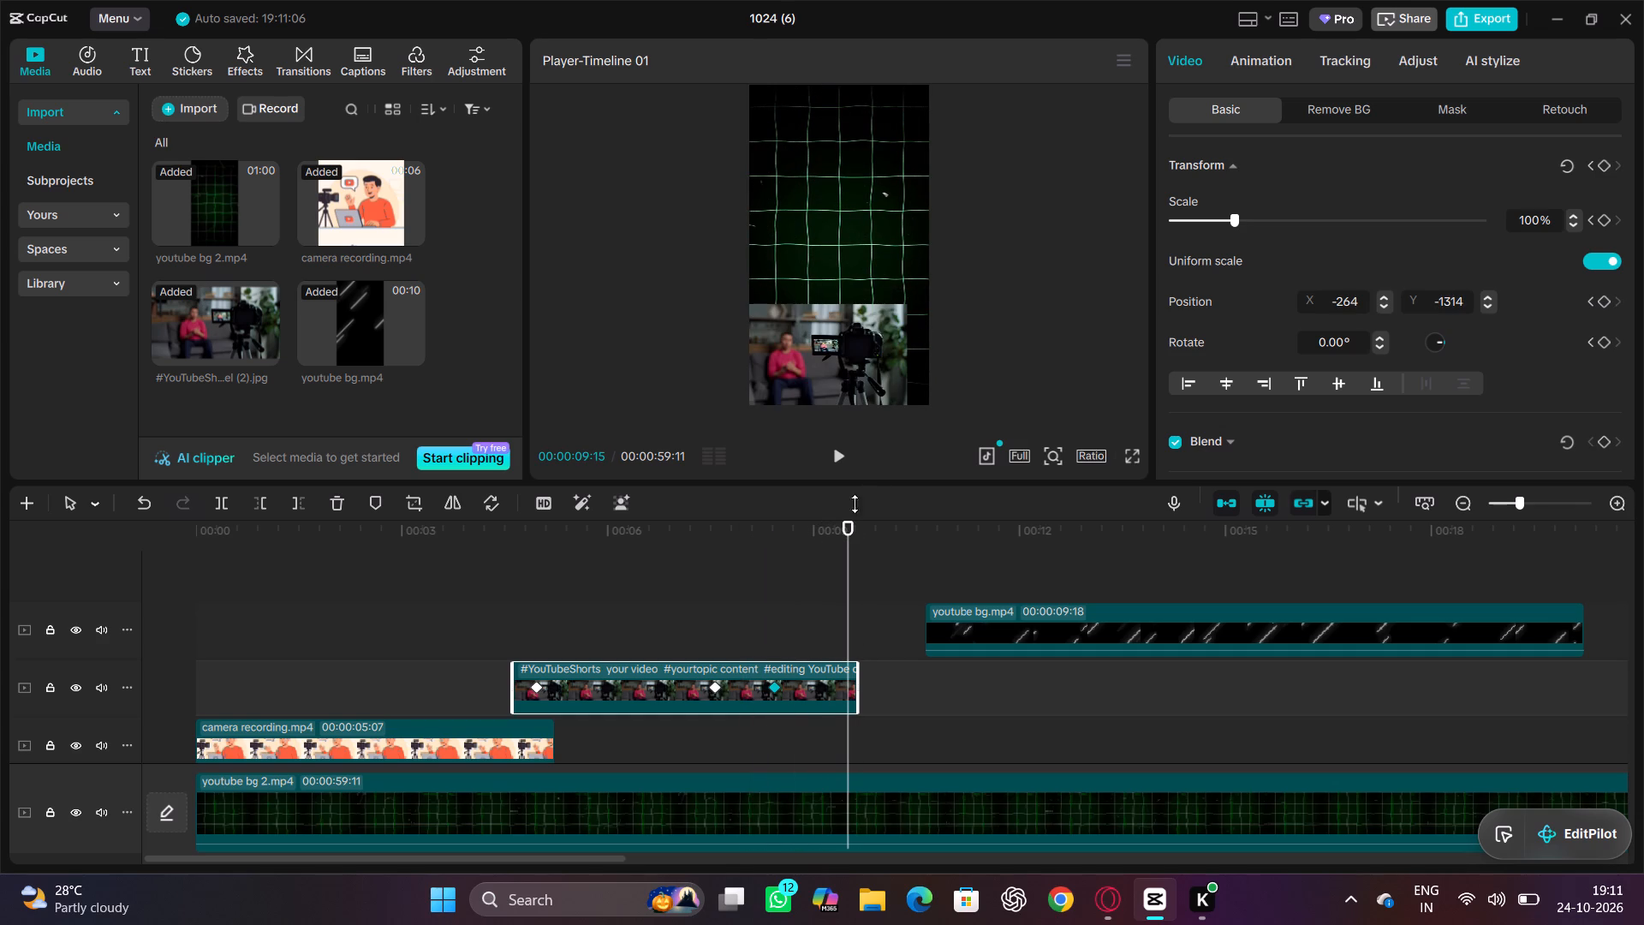
{"action": "left_click_drag", "start_coordinate": [850, 370], "coordinate": [484, 271]}
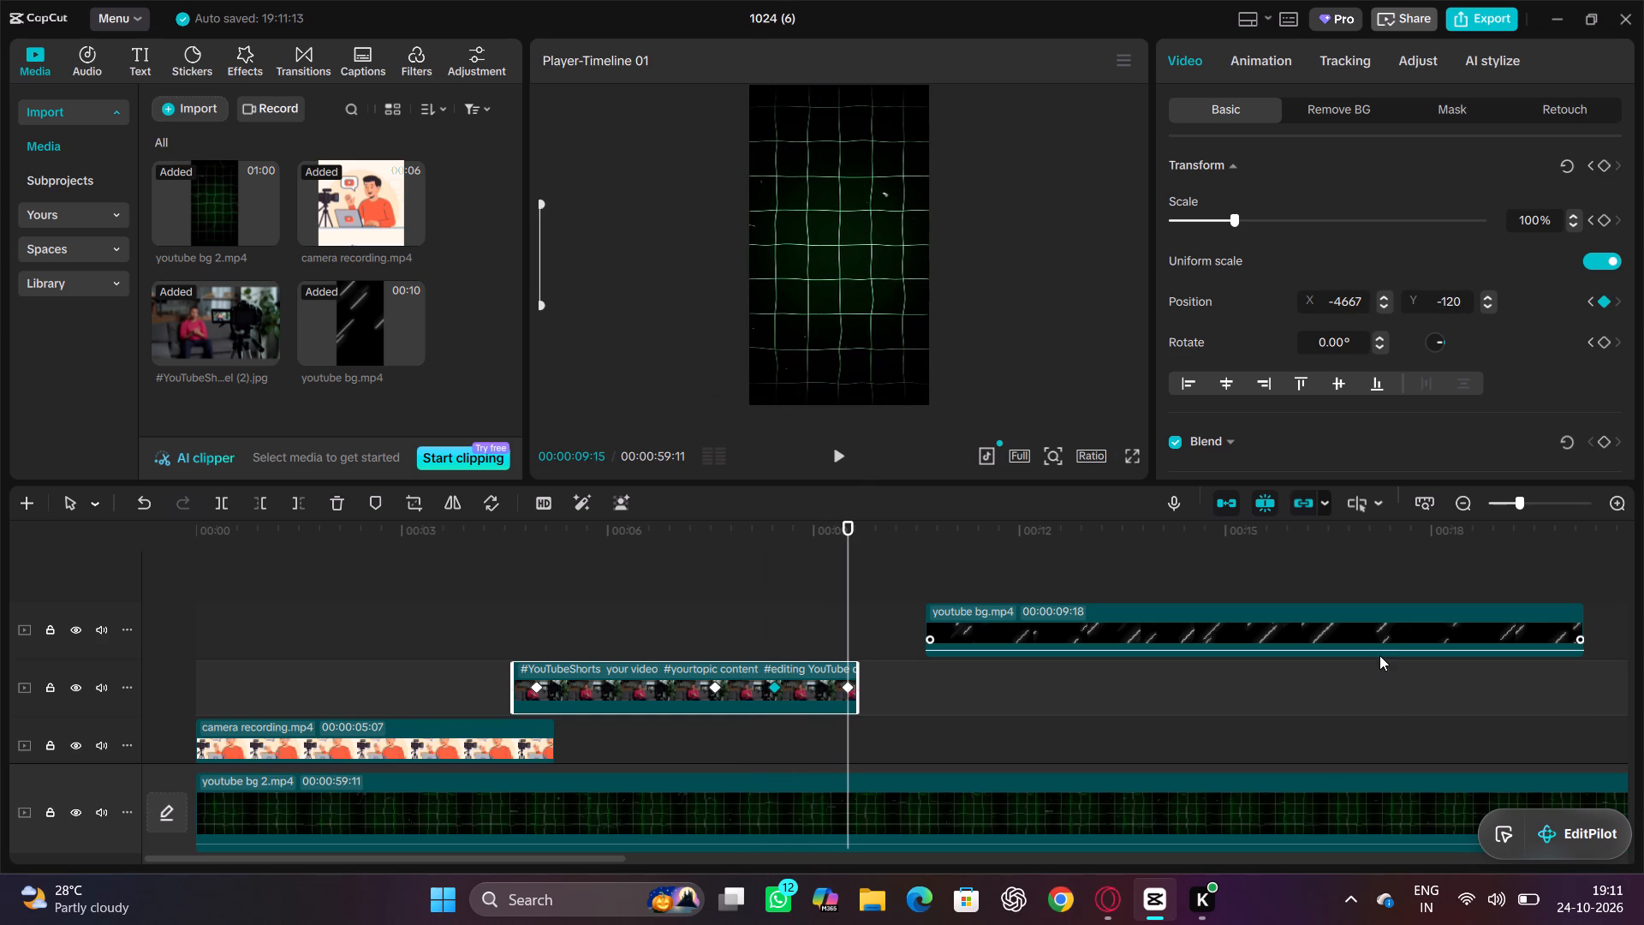
Move youtube bg.mp4 onto the camera recording's track, starting shortly before the image clip ends.
{"action": "left_click_drag", "start_coordinate": [1375, 625], "coordinate": [1269, 743]}
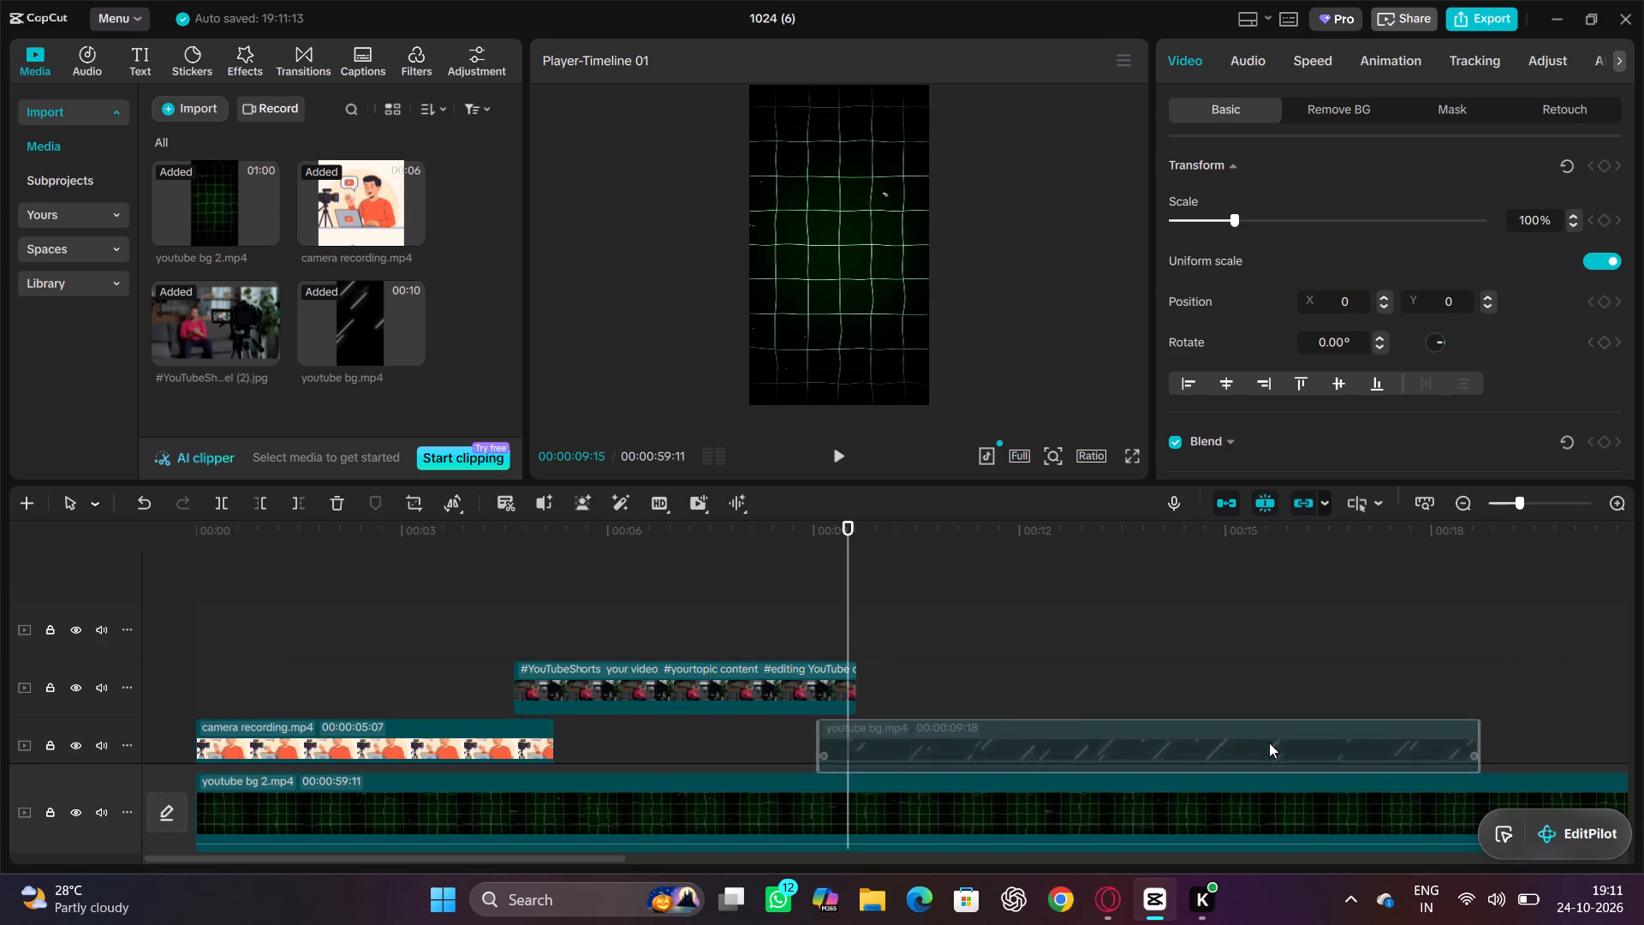
{"action": "left_click_drag", "start_coordinate": [1269, 743], "coordinate": [1269, 742]}
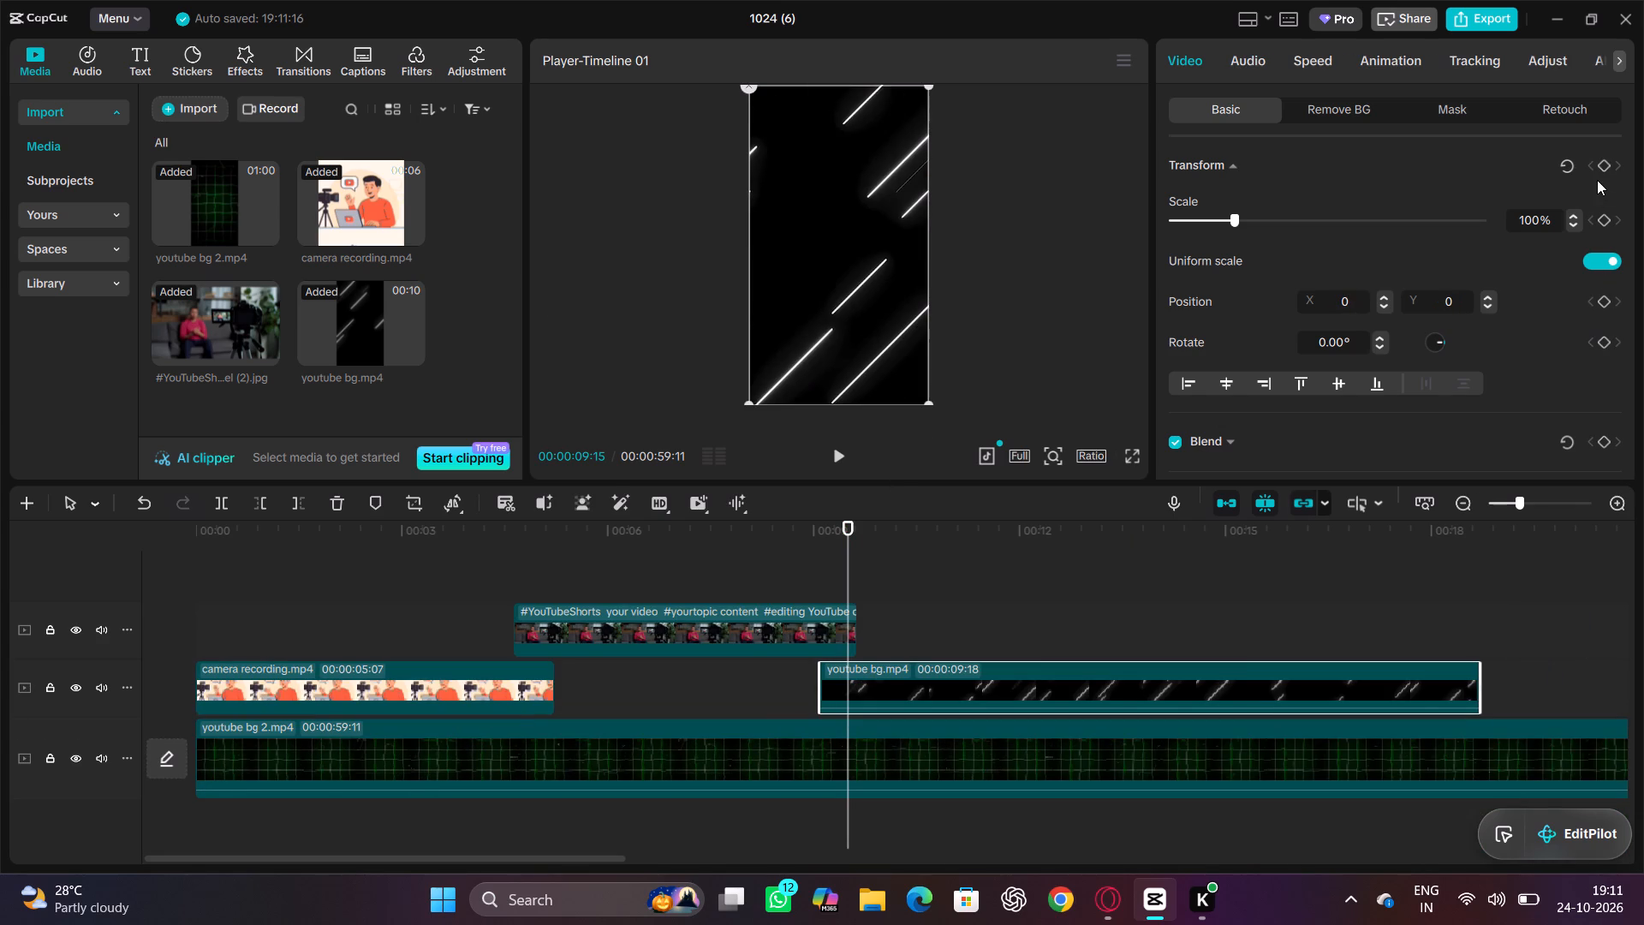
Add a transform keyframe to youtube bg.mp4 at 00:00:09:15 and scale the clip down to 52%.
{"action": "left_click", "coordinate": [1601, 173]}
{"action": "left_click_drag", "start_coordinate": [933, 402], "coordinate": [832, 311]}
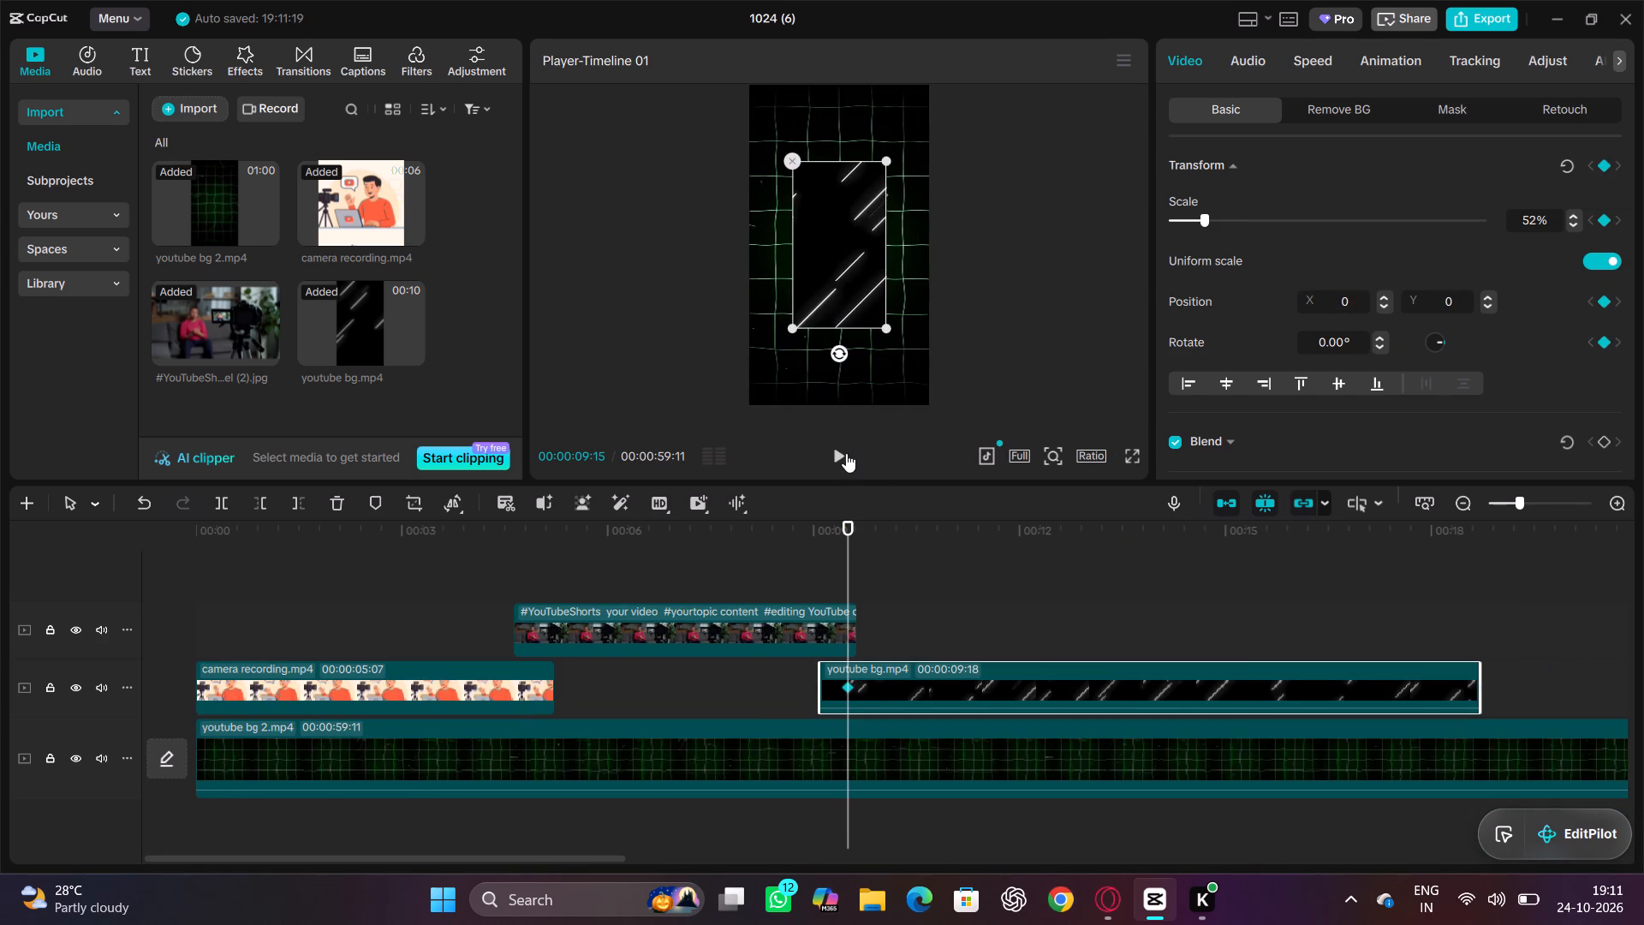
Enlarge youtube bg.mp4 to 241% at 00:00:11:18.
{"action": "left_click_drag", "start_coordinate": [851, 527], "coordinate": [992, 479]}
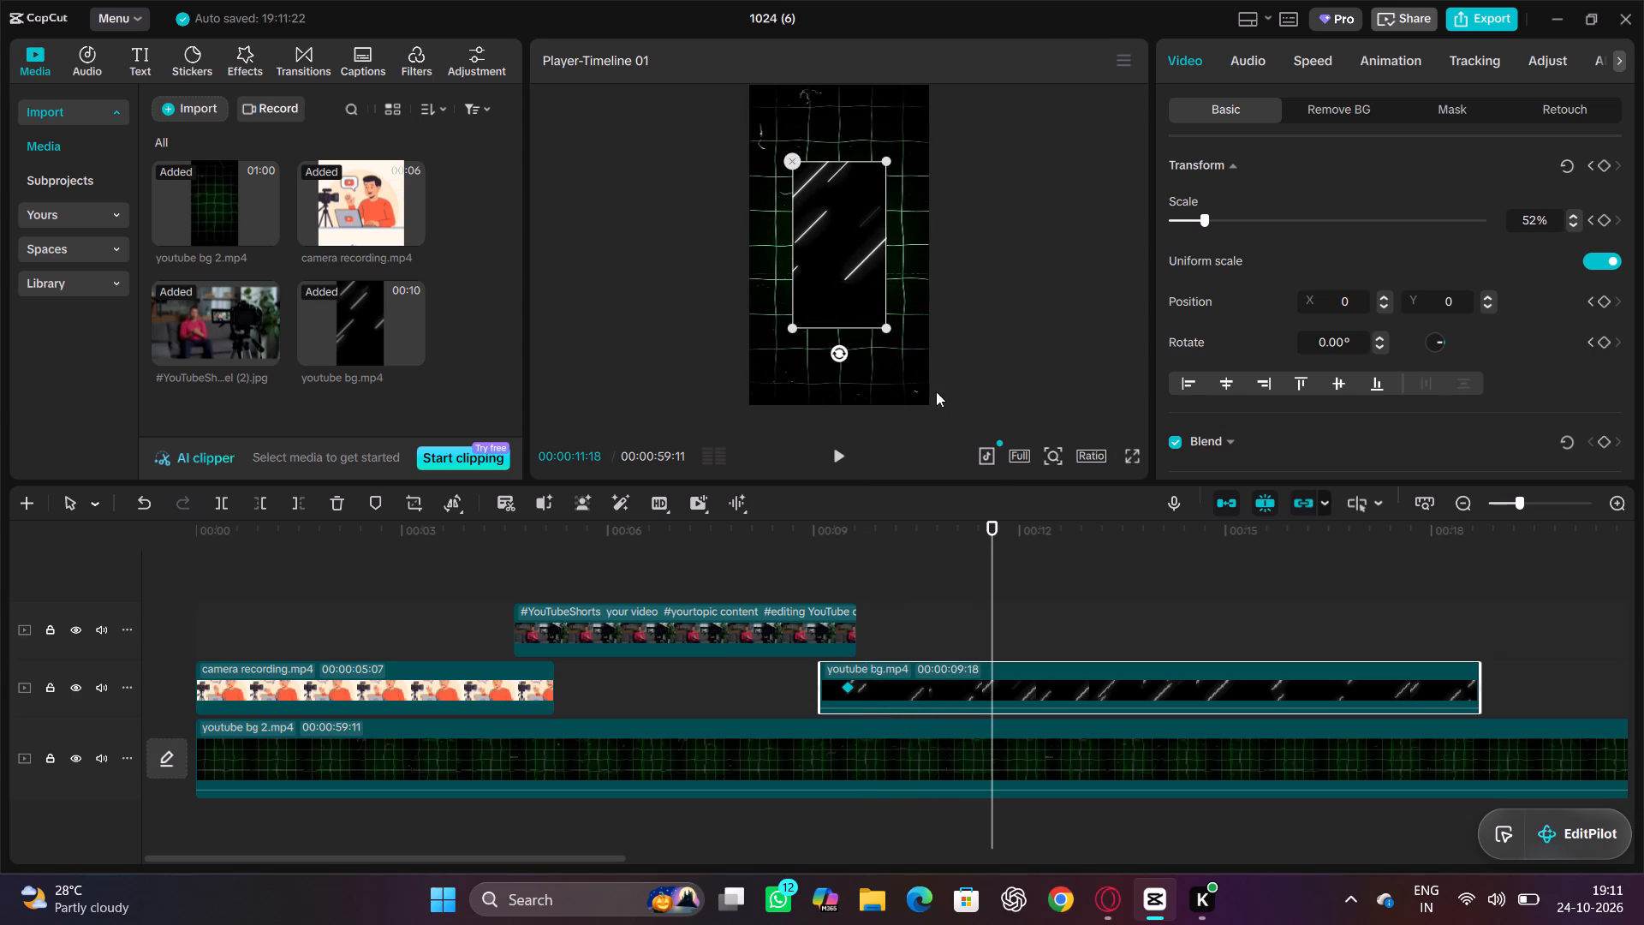
{"action": "left_click_drag", "start_coordinate": [885, 333], "coordinate": [1213, 758]}
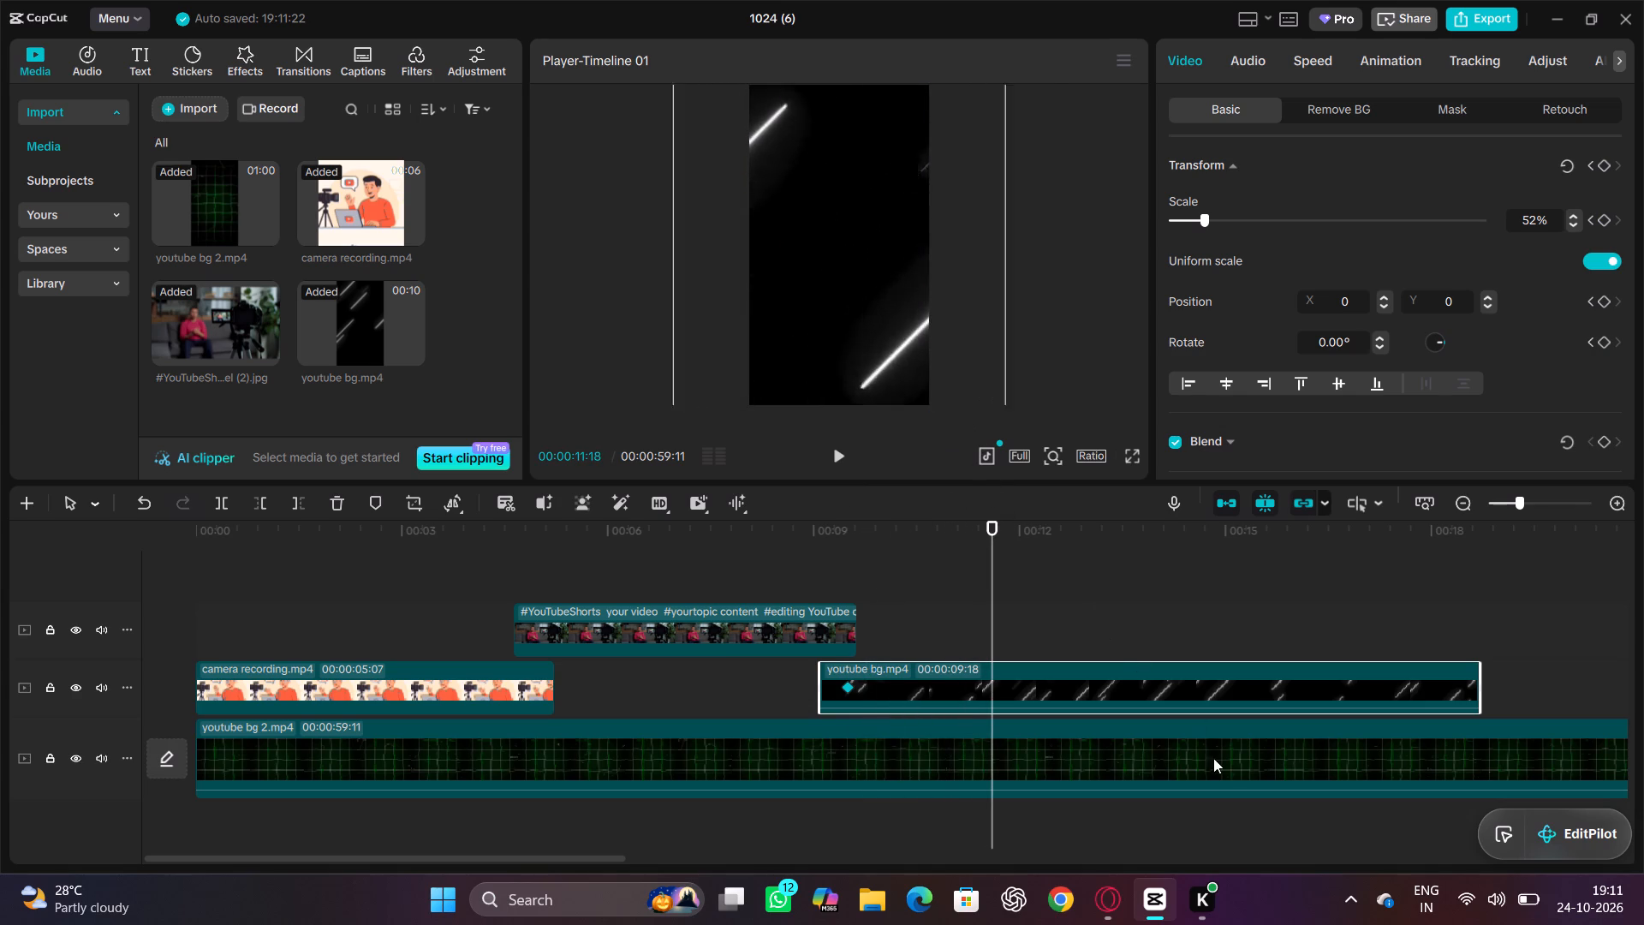
{"action": "left_click_drag", "start_coordinate": [1213, 758], "coordinate": [1225, 781]}
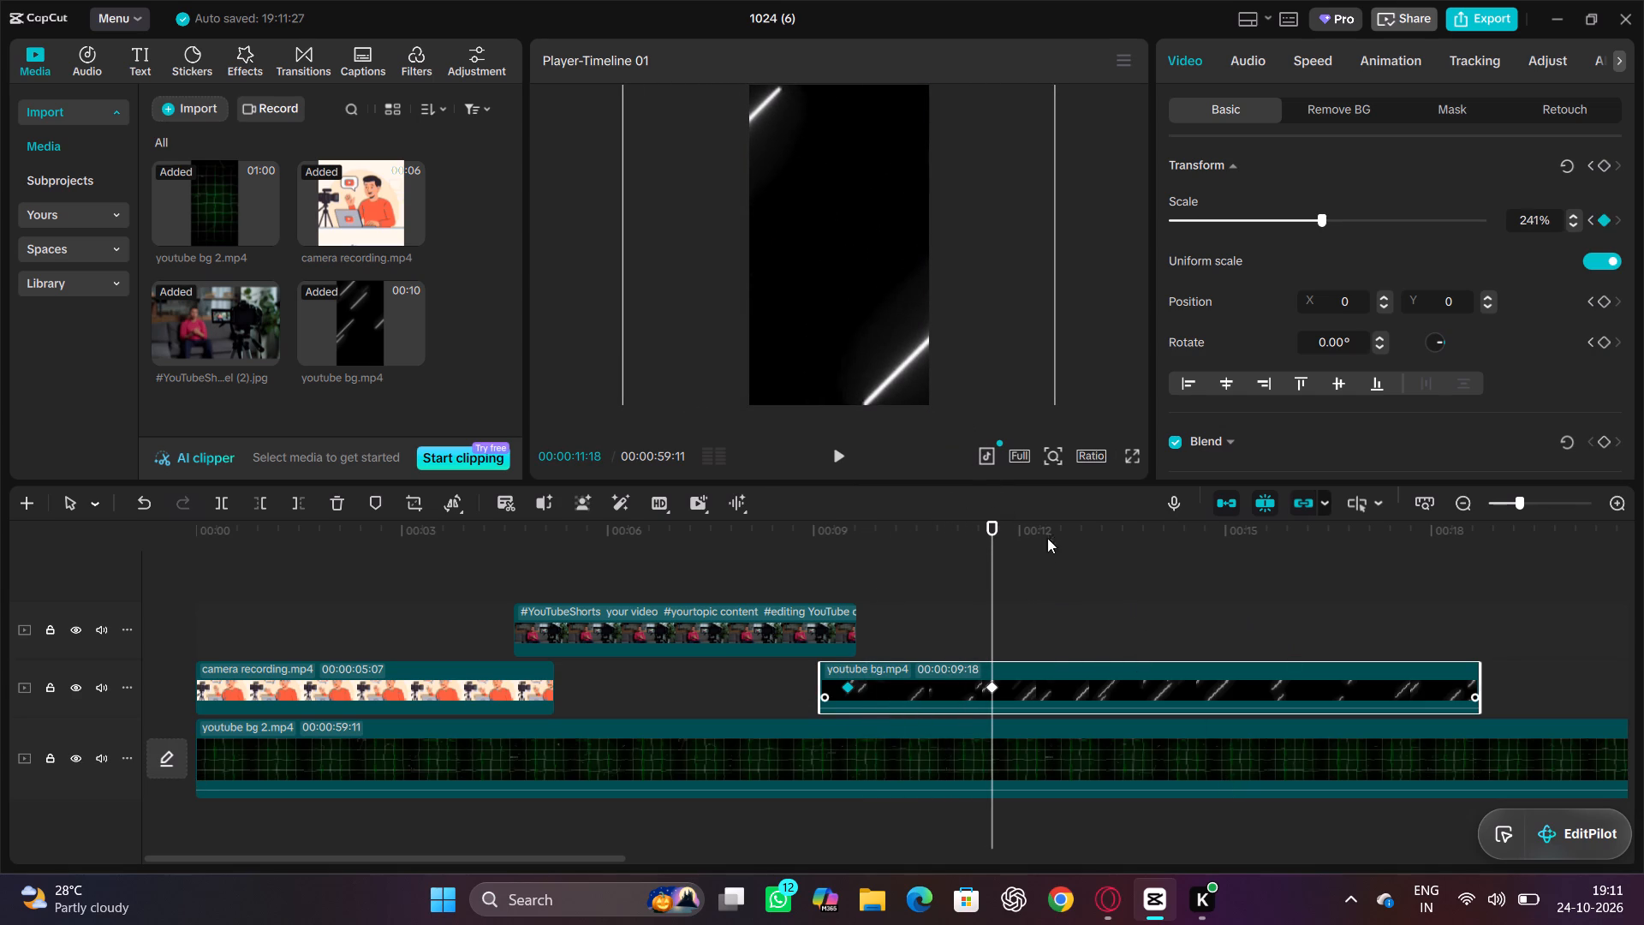
At 00:00:13:06, move youtube bg.mp4 diagonally toward the upper-left of the video frame.
{"action": "left_click_drag", "start_coordinate": [994, 533], "coordinate": [1103, 550]}
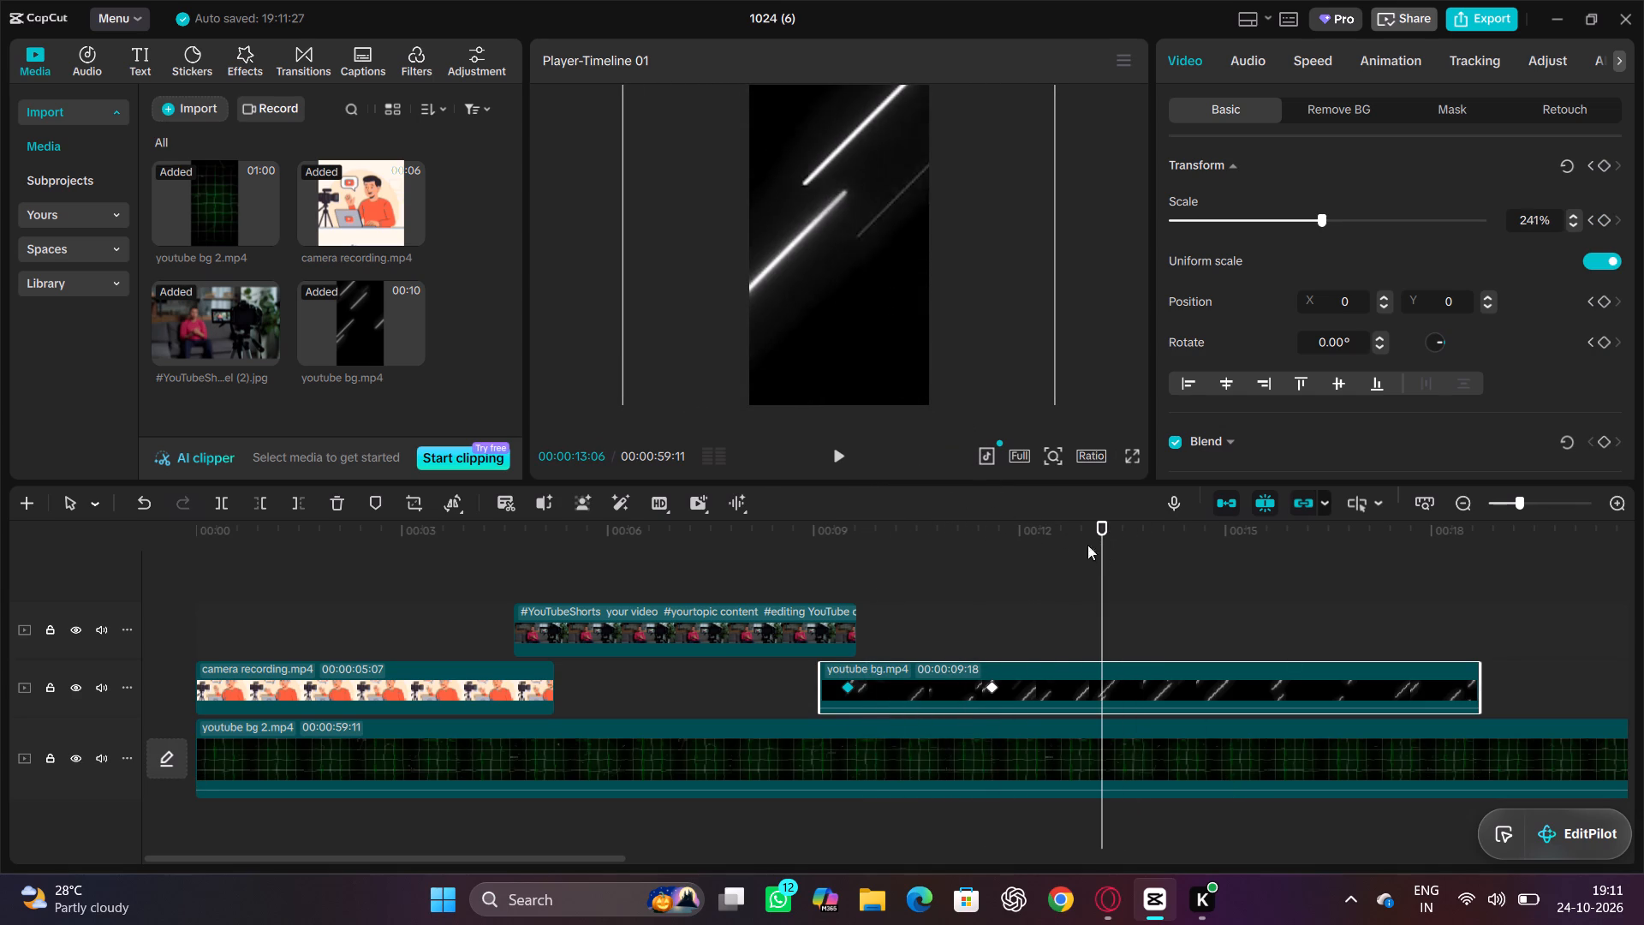
{"action": "left_click_drag", "start_coordinate": [885, 348], "coordinate": [723, 91]}
Scale the grid background youtube bg 2.mp4 to 99%.
{"action": "left_click_drag", "start_coordinate": [884, 388], "coordinate": [884, 355]}
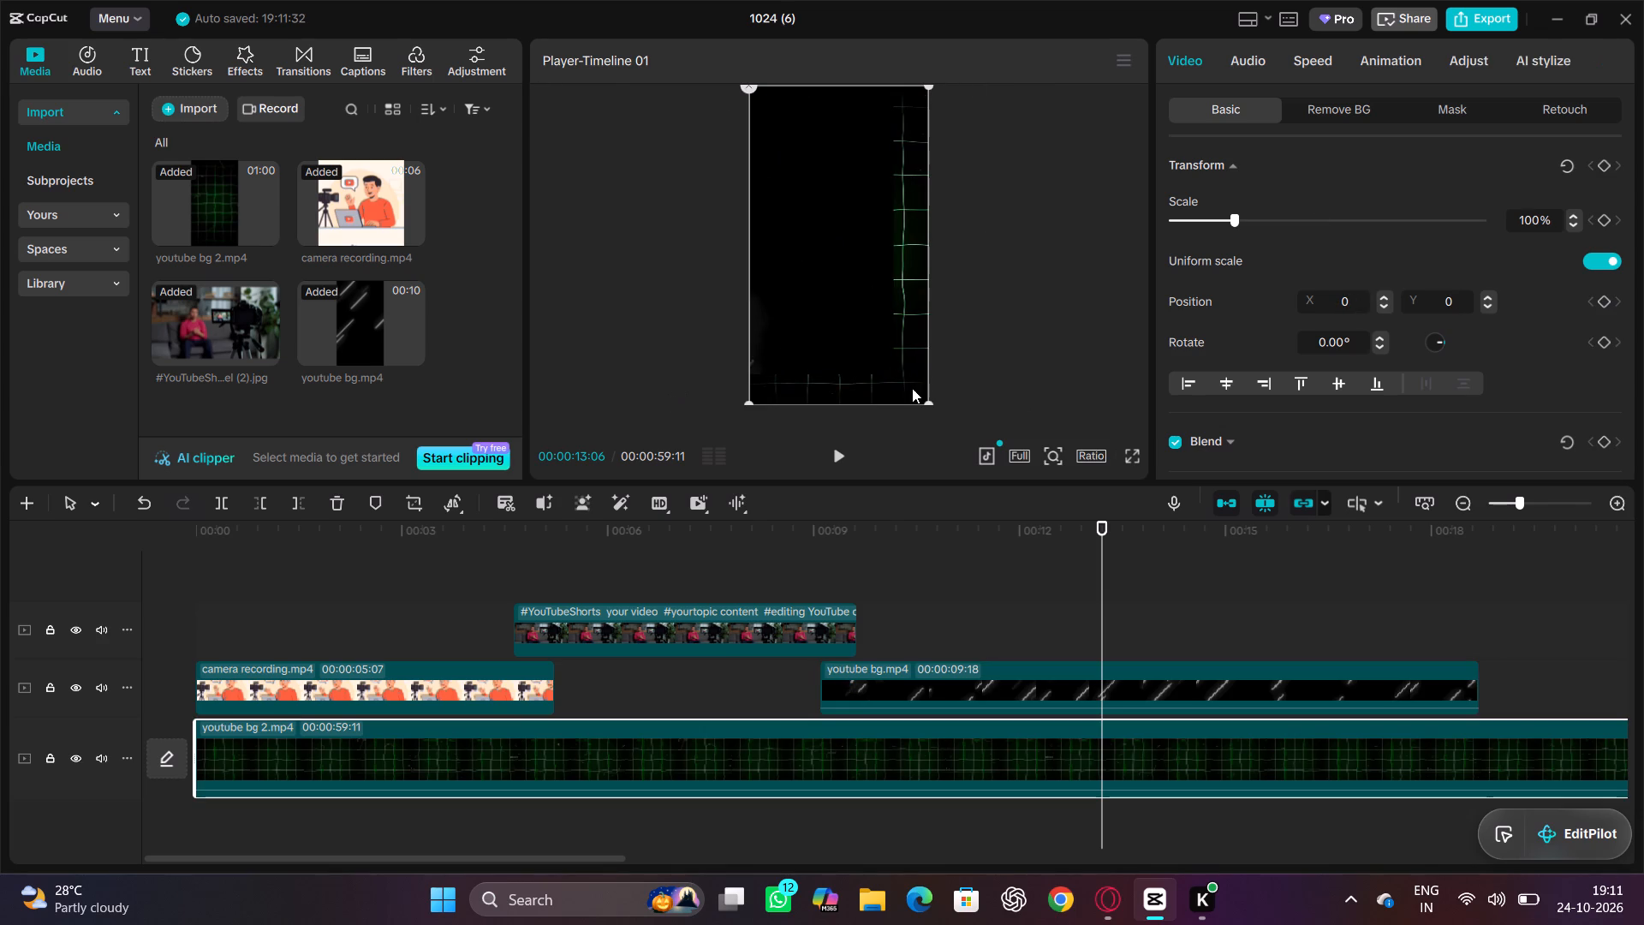
{"action": "left_click", "coordinate": [926, 398]}
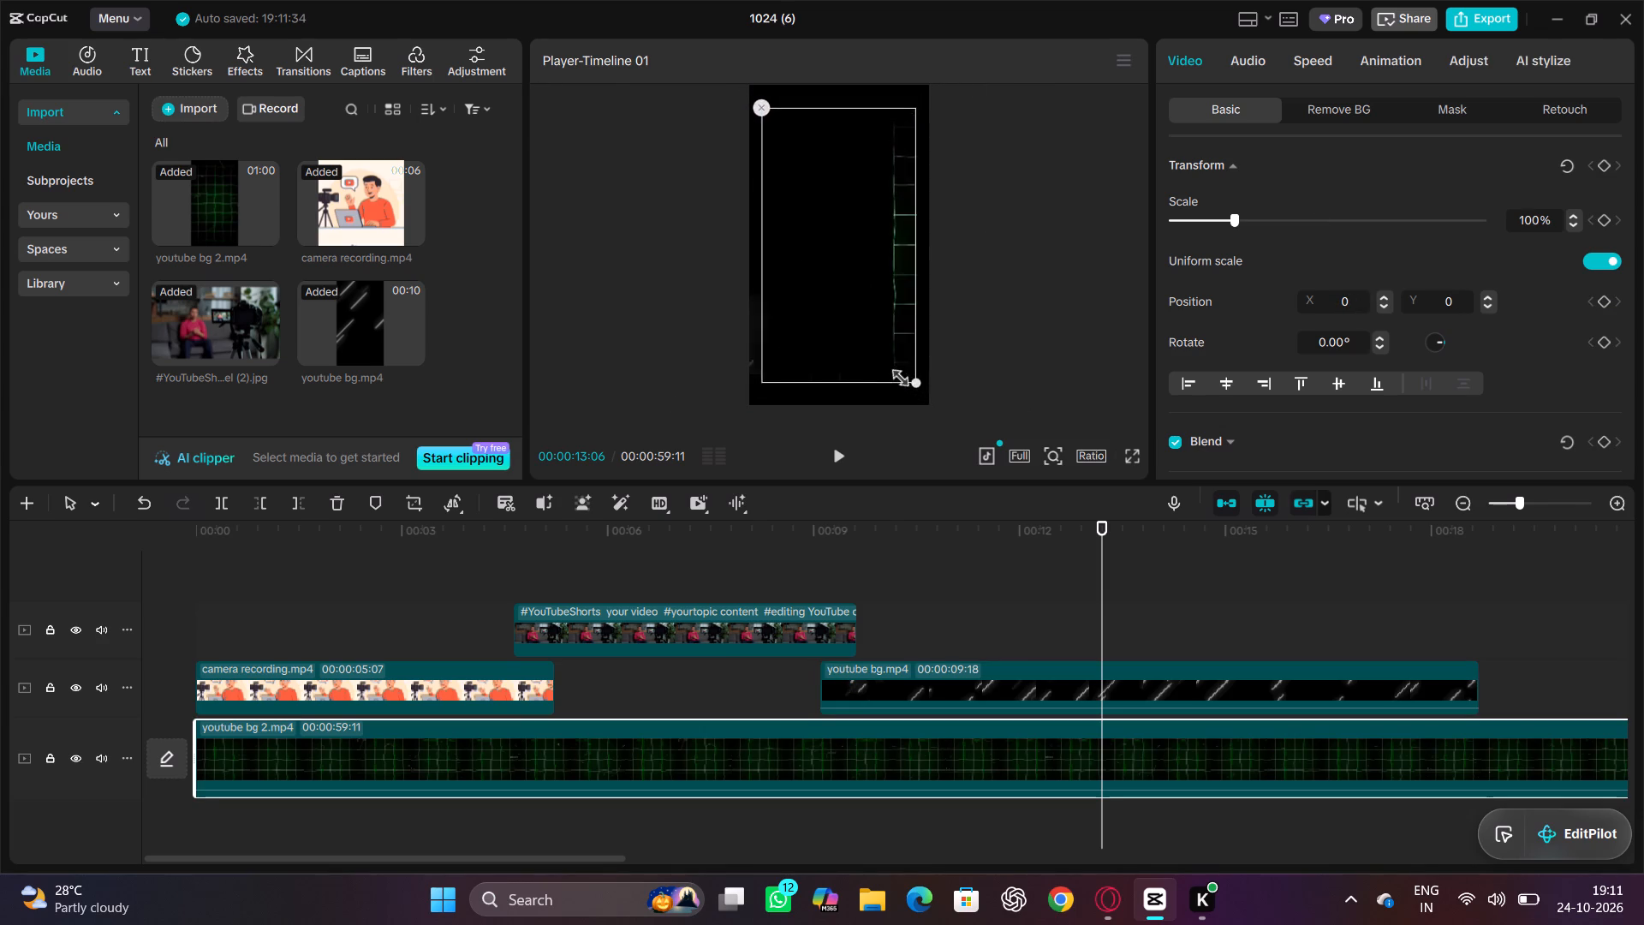
At 00:00:13:06, scale youtube bg.mp4 down to 99% and centre it in the frame at position X 0, Y 0.
{"action": "left_click", "coordinate": [1000, 677]}
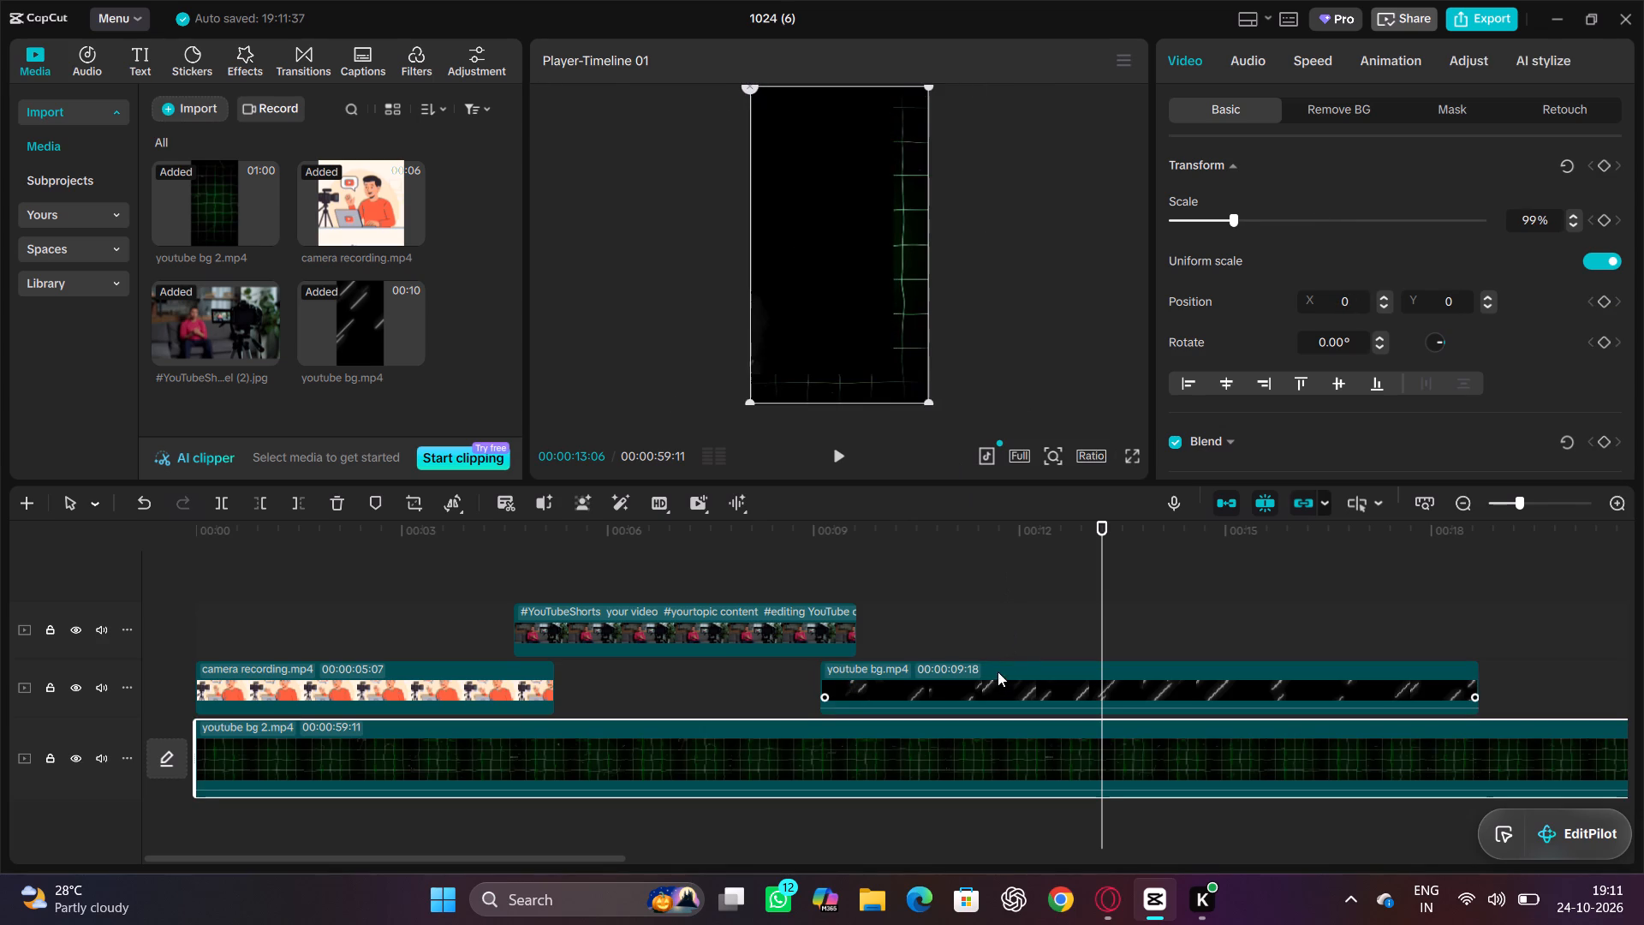
{"action": "left_click_drag", "start_coordinate": [893, 375], "coordinate": [868, 349]}
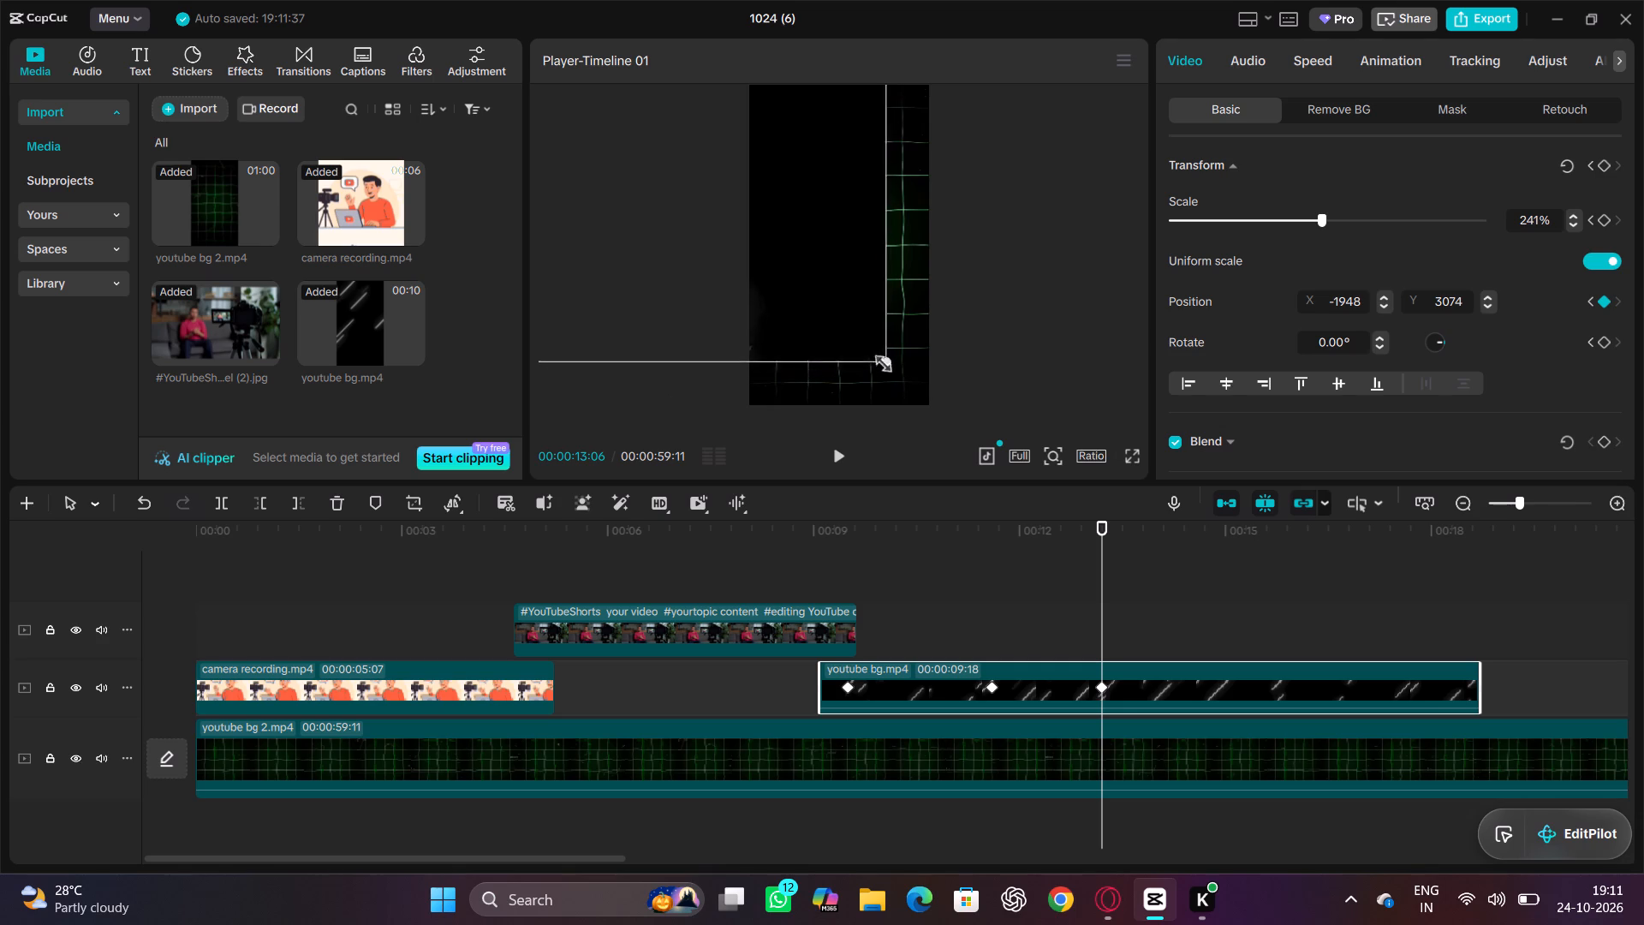
{"action": "left_click_drag", "start_coordinate": [868, 349], "coordinate": [781, 140]}
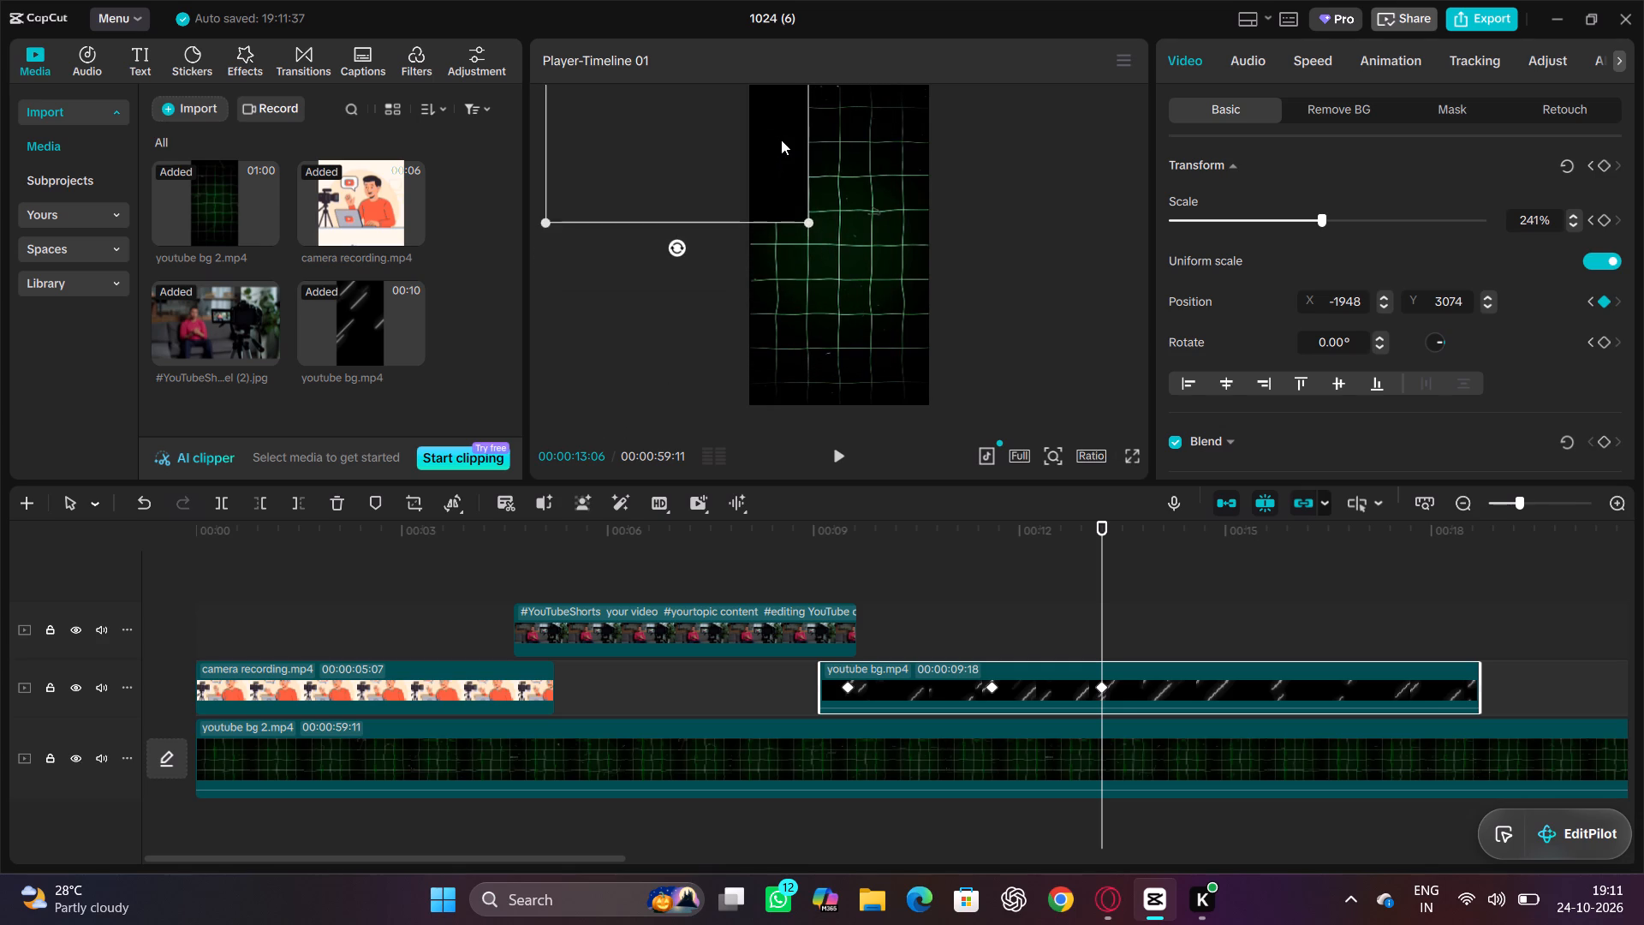
{"action": "left_click_drag", "start_coordinate": [781, 140], "coordinate": [894, 202]}
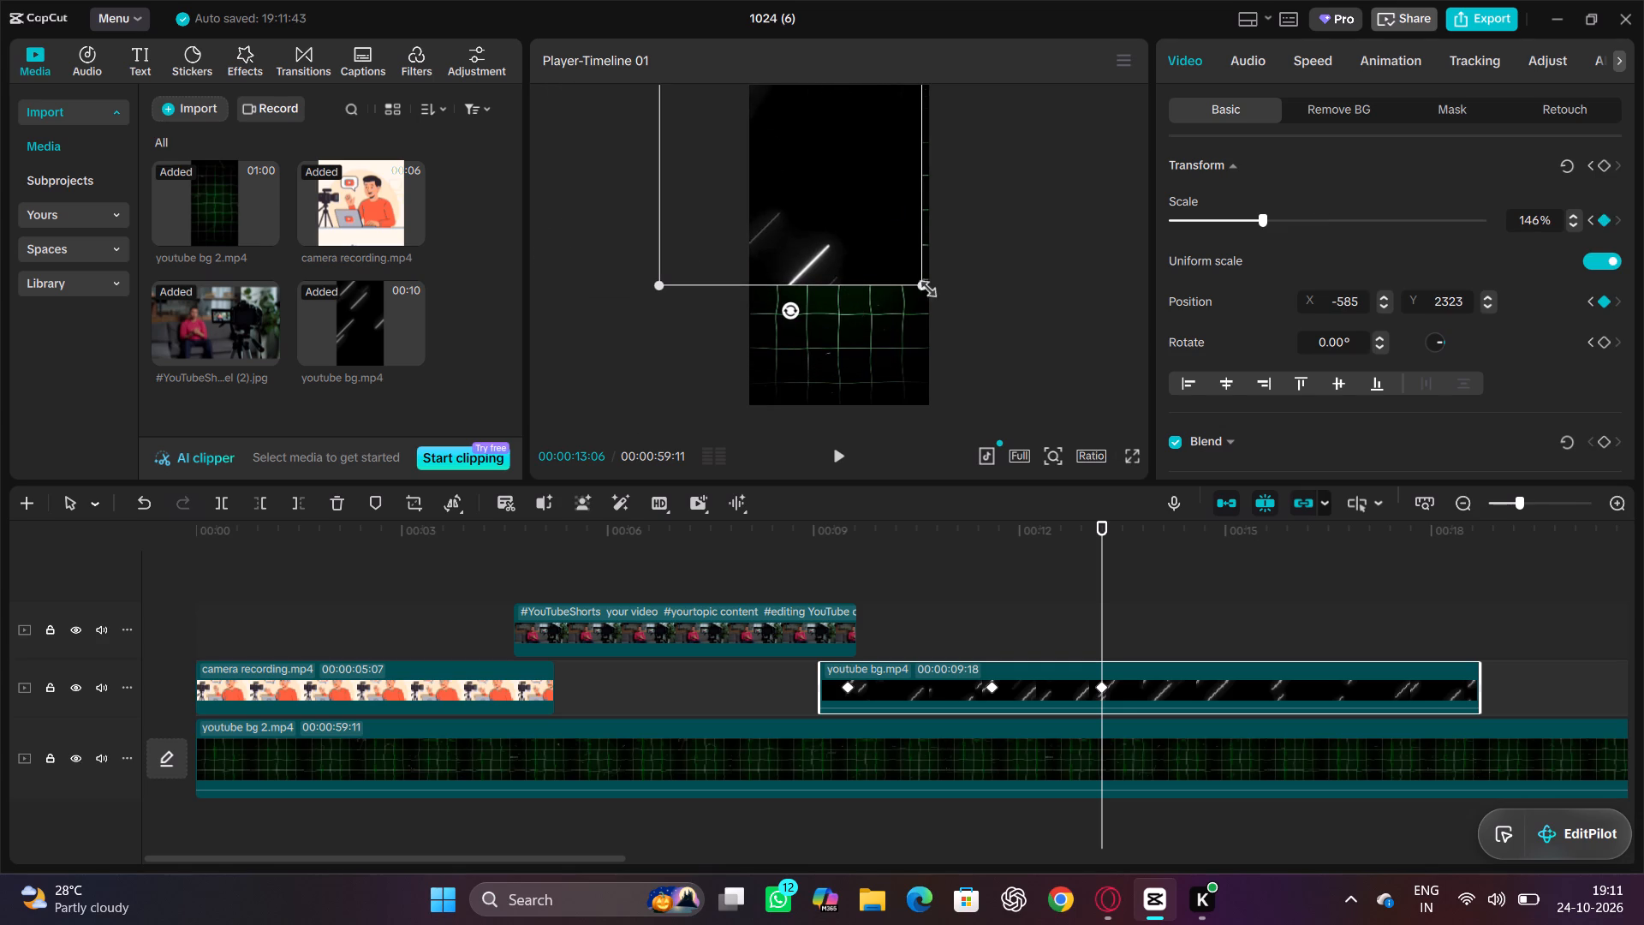
{"action": "left_click_drag", "start_coordinate": [923, 282], "coordinate": [773, 176]}
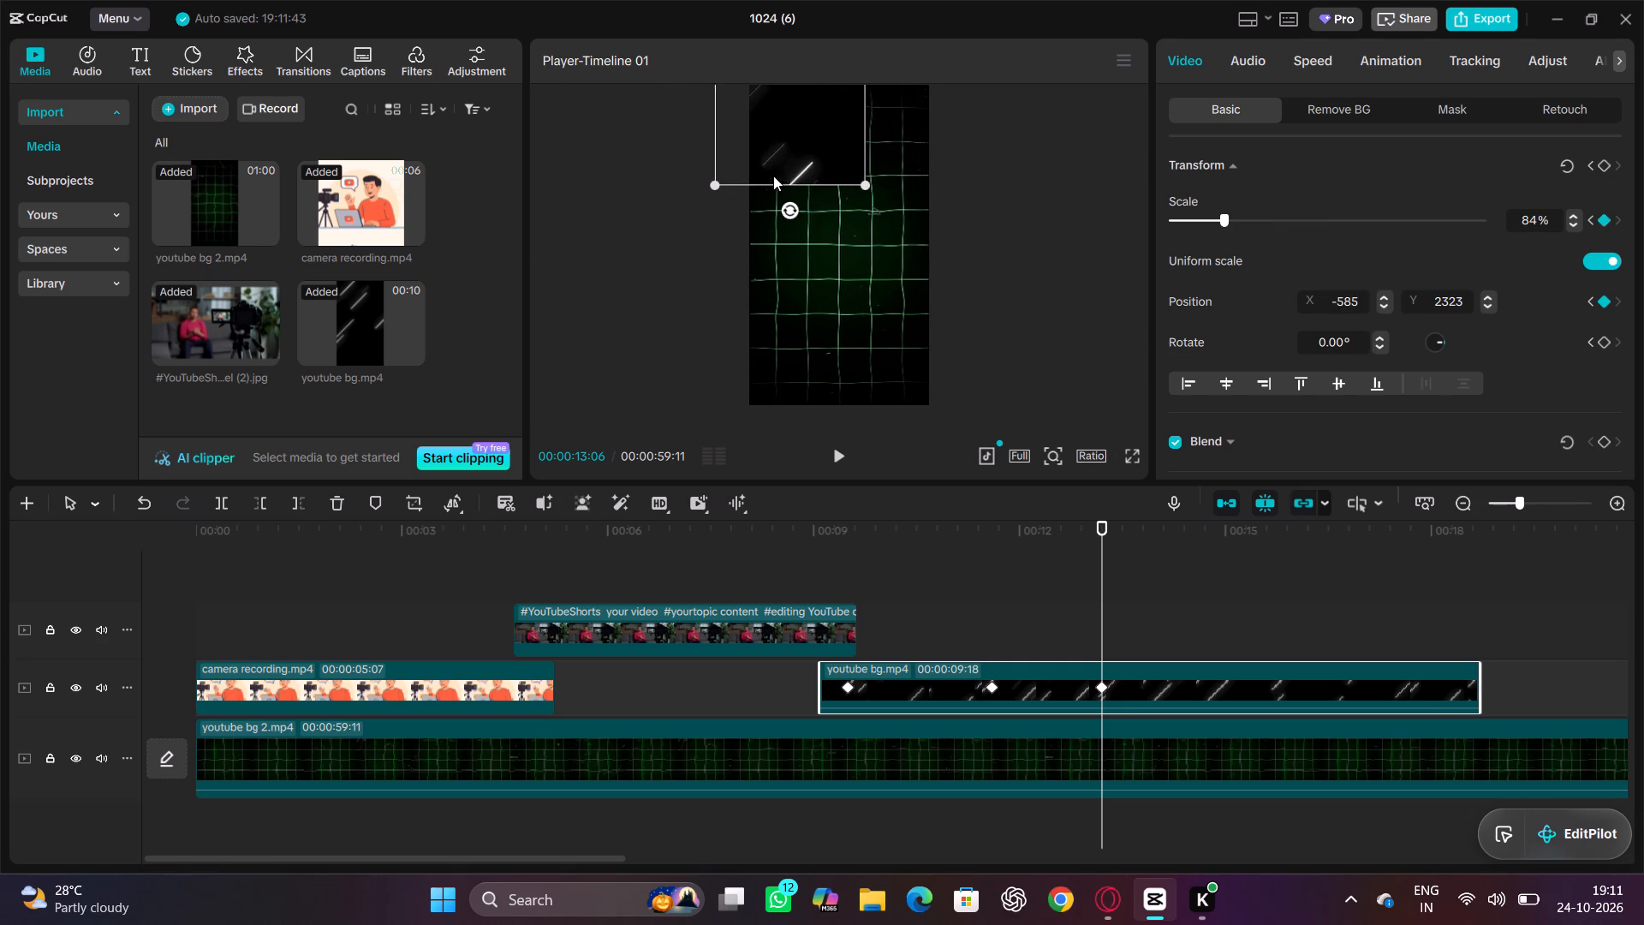
{"action": "left_click_drag", "start_coordinate": [813, 159], "coordinate": [863, 313]}
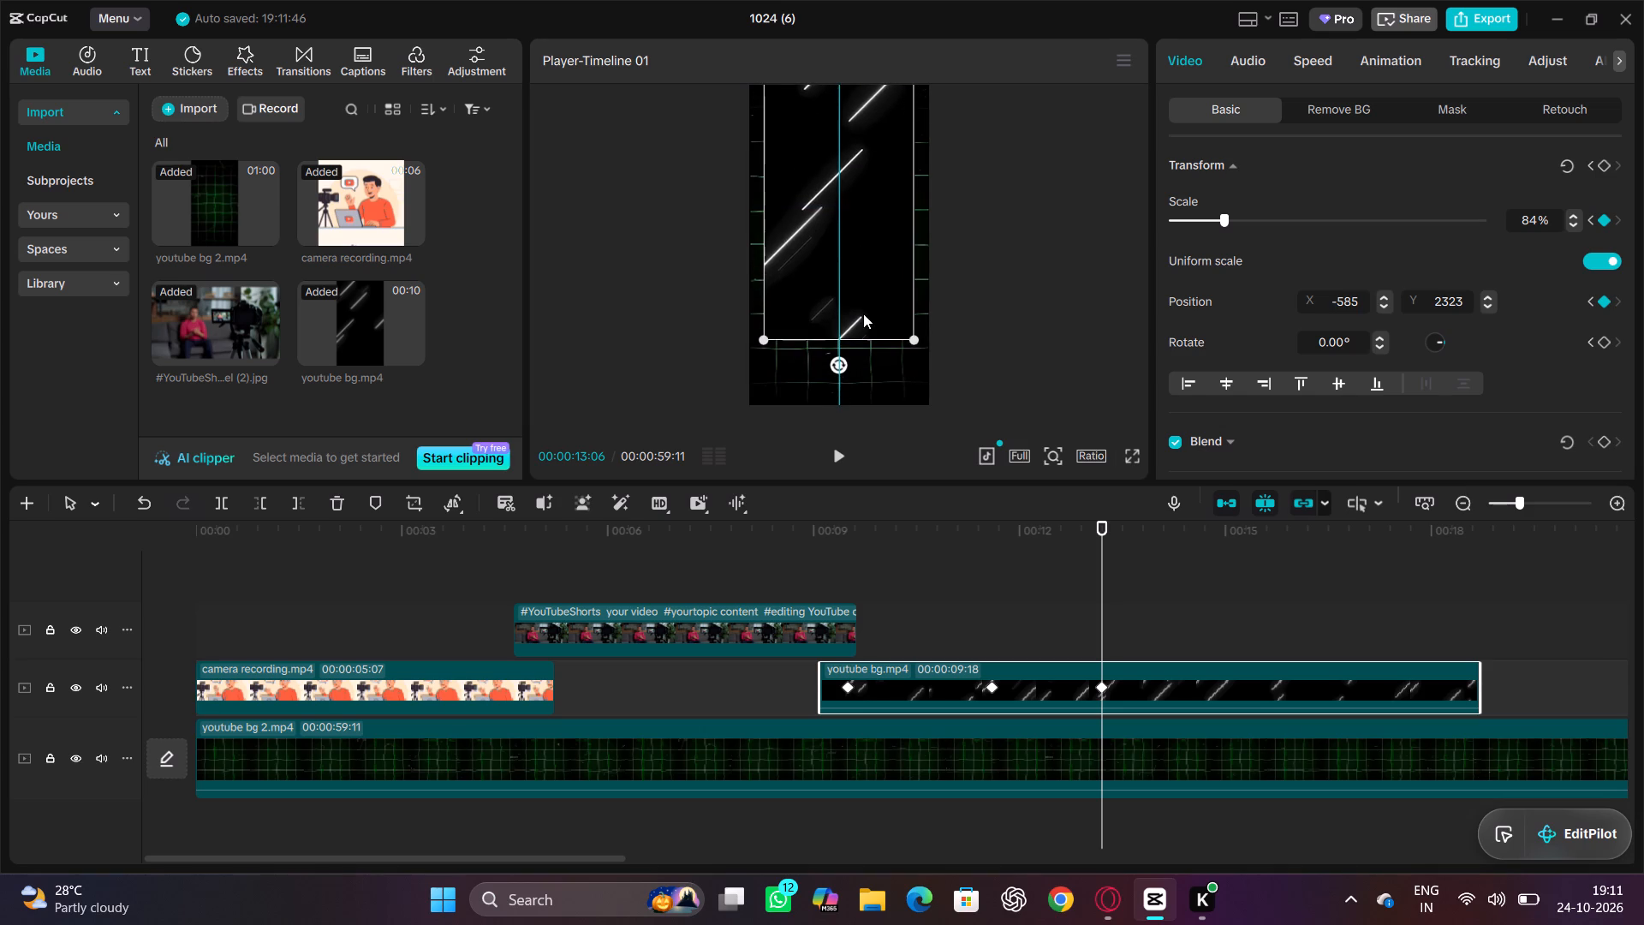
{"action": "left_click_drag", "start_coordinate": [863, 313], "coordinate": [863, 313]}
{"action": "left_click_drag", "start_coordinate": [914, 339], "coordinate": [890, 293]}
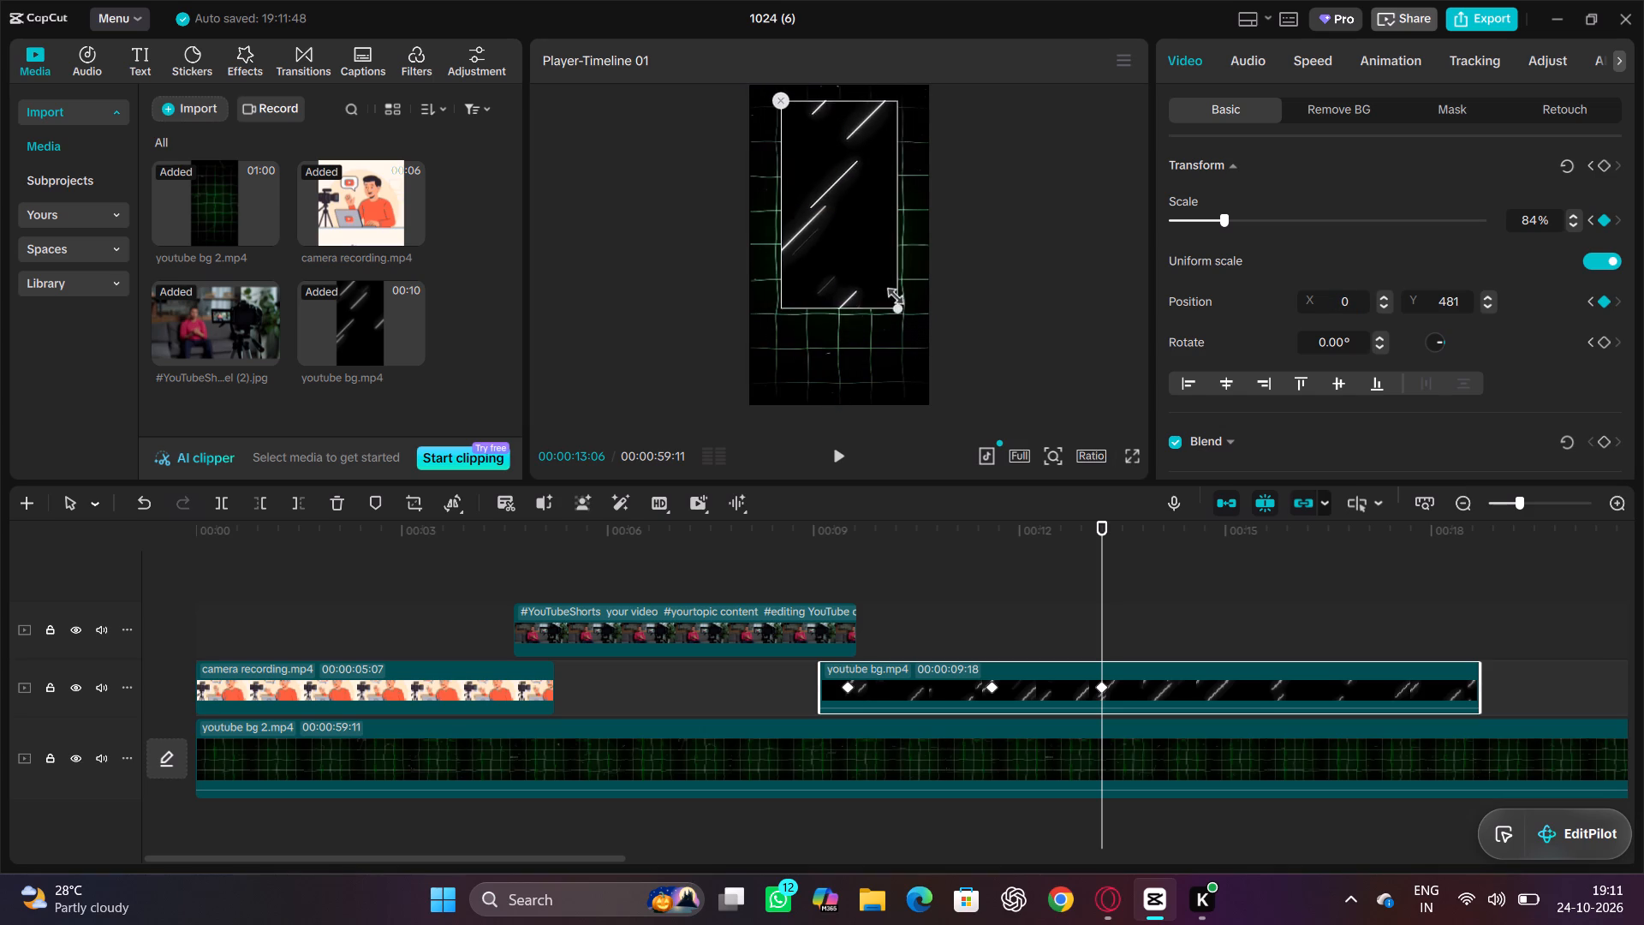
{"action": "left_click_drag", "start_coordinate": [890, 293], "coordinate": [932, 374]}
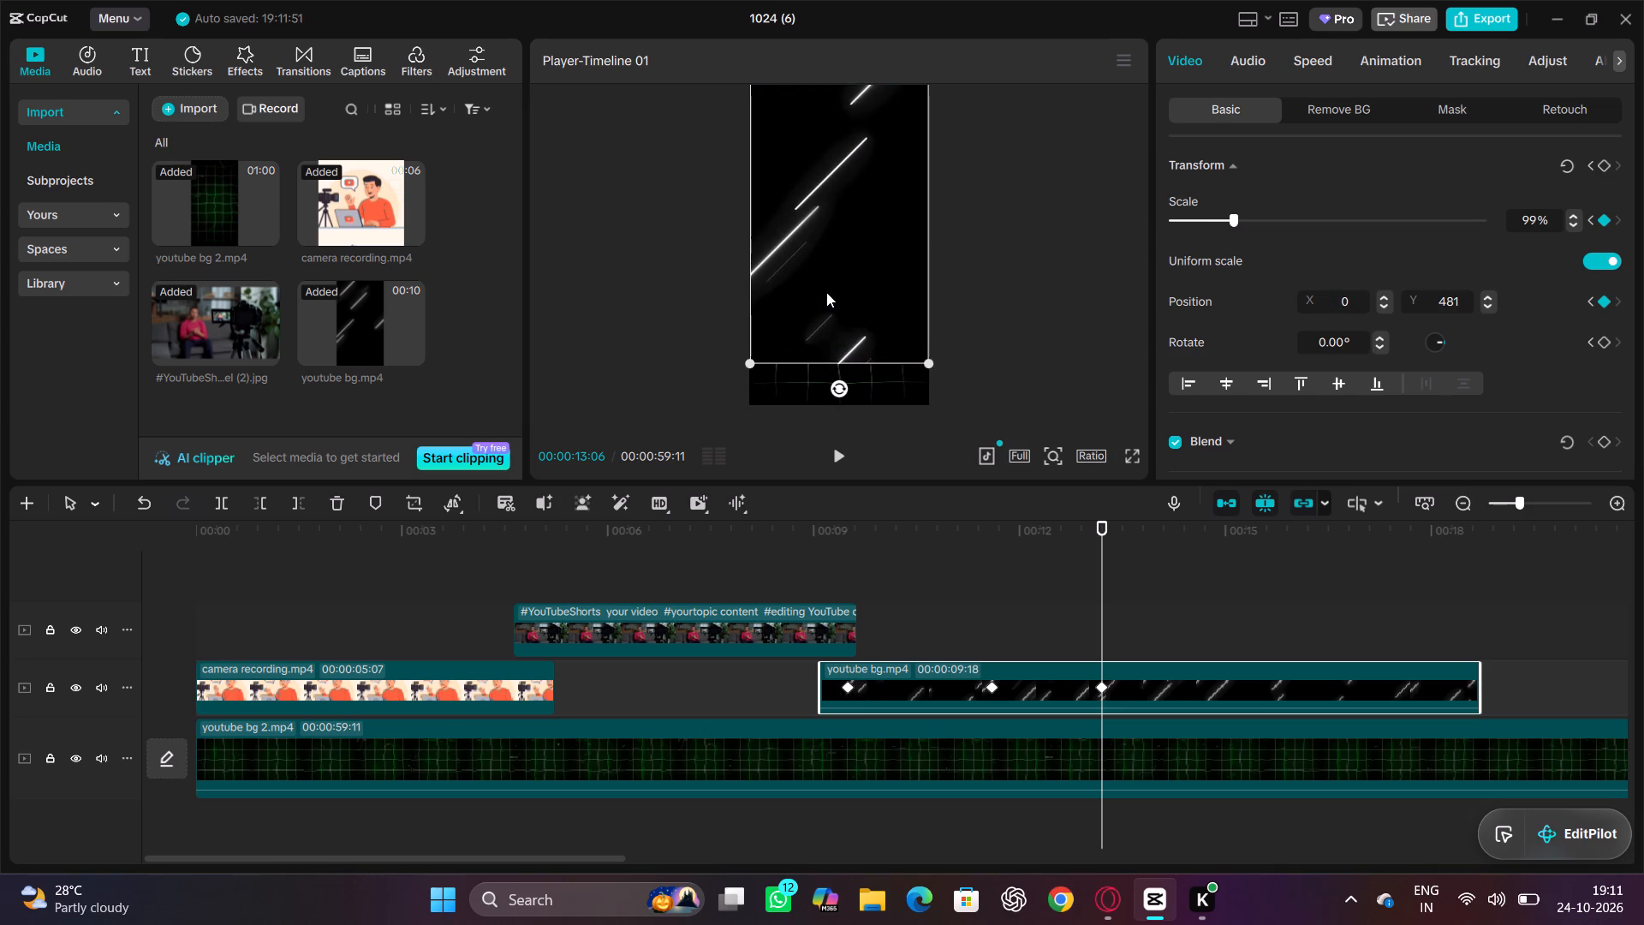
{"action": "left_click_drag", "start_coordinate": [826, 292], "coordinate": [830, 331]}
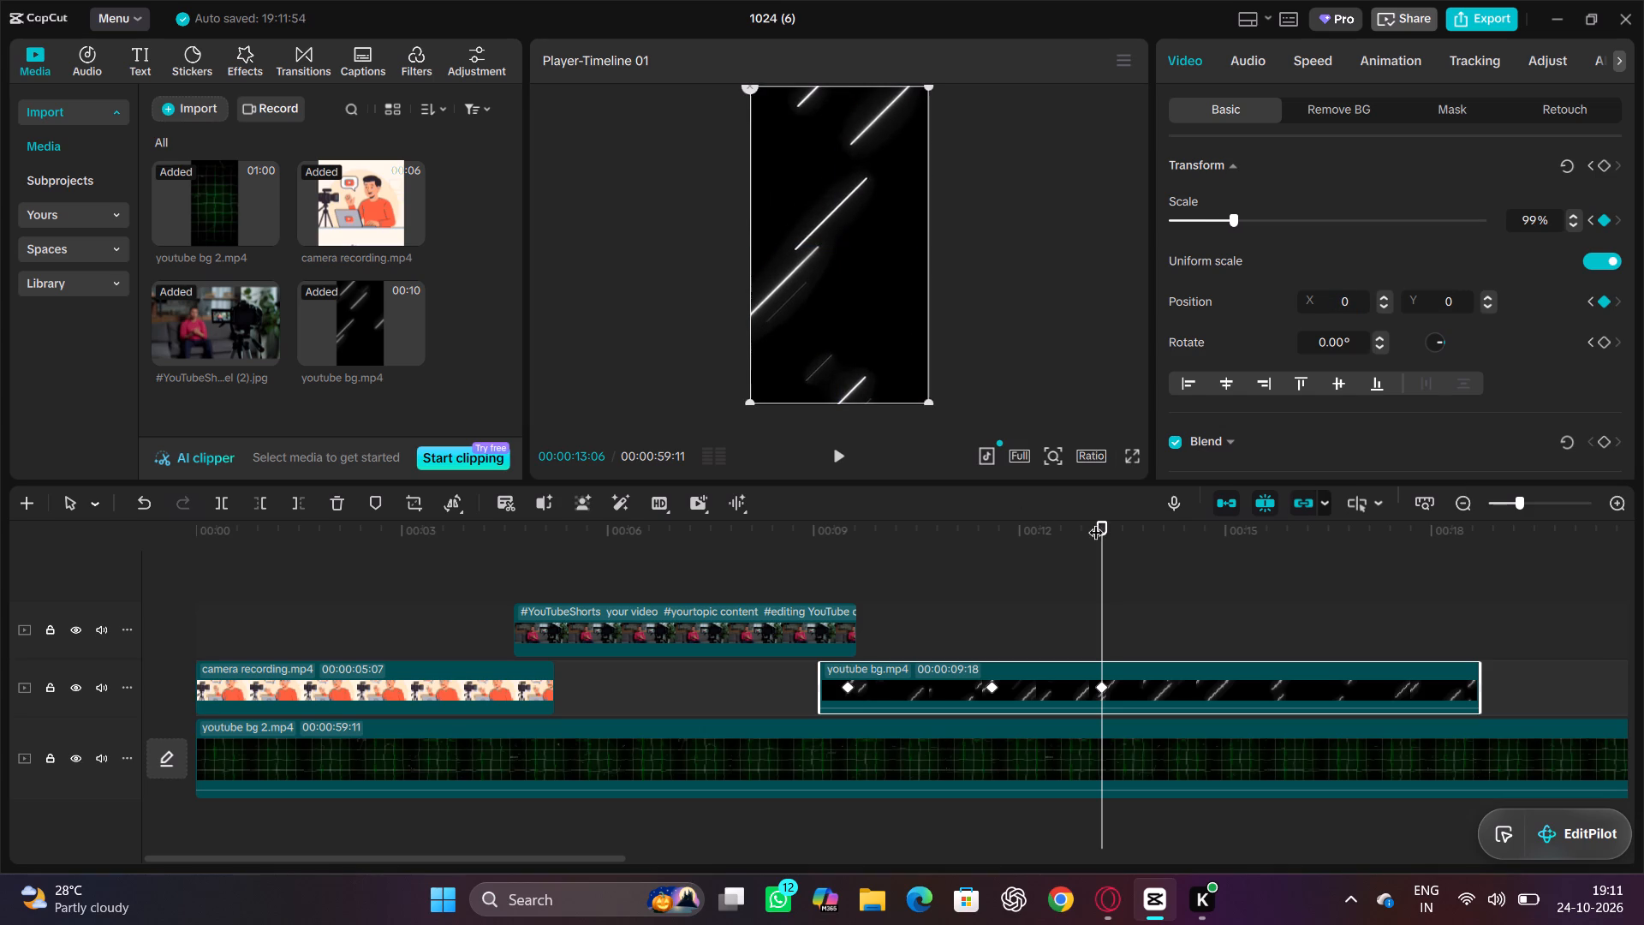
At 00:00:15:03, scale youtube bg.mp4 to 76% and set its Y position to -50.
{"action": "left_click_drag", "start_coordinate": [1096, 522], "coordinate": [1202, 535]}
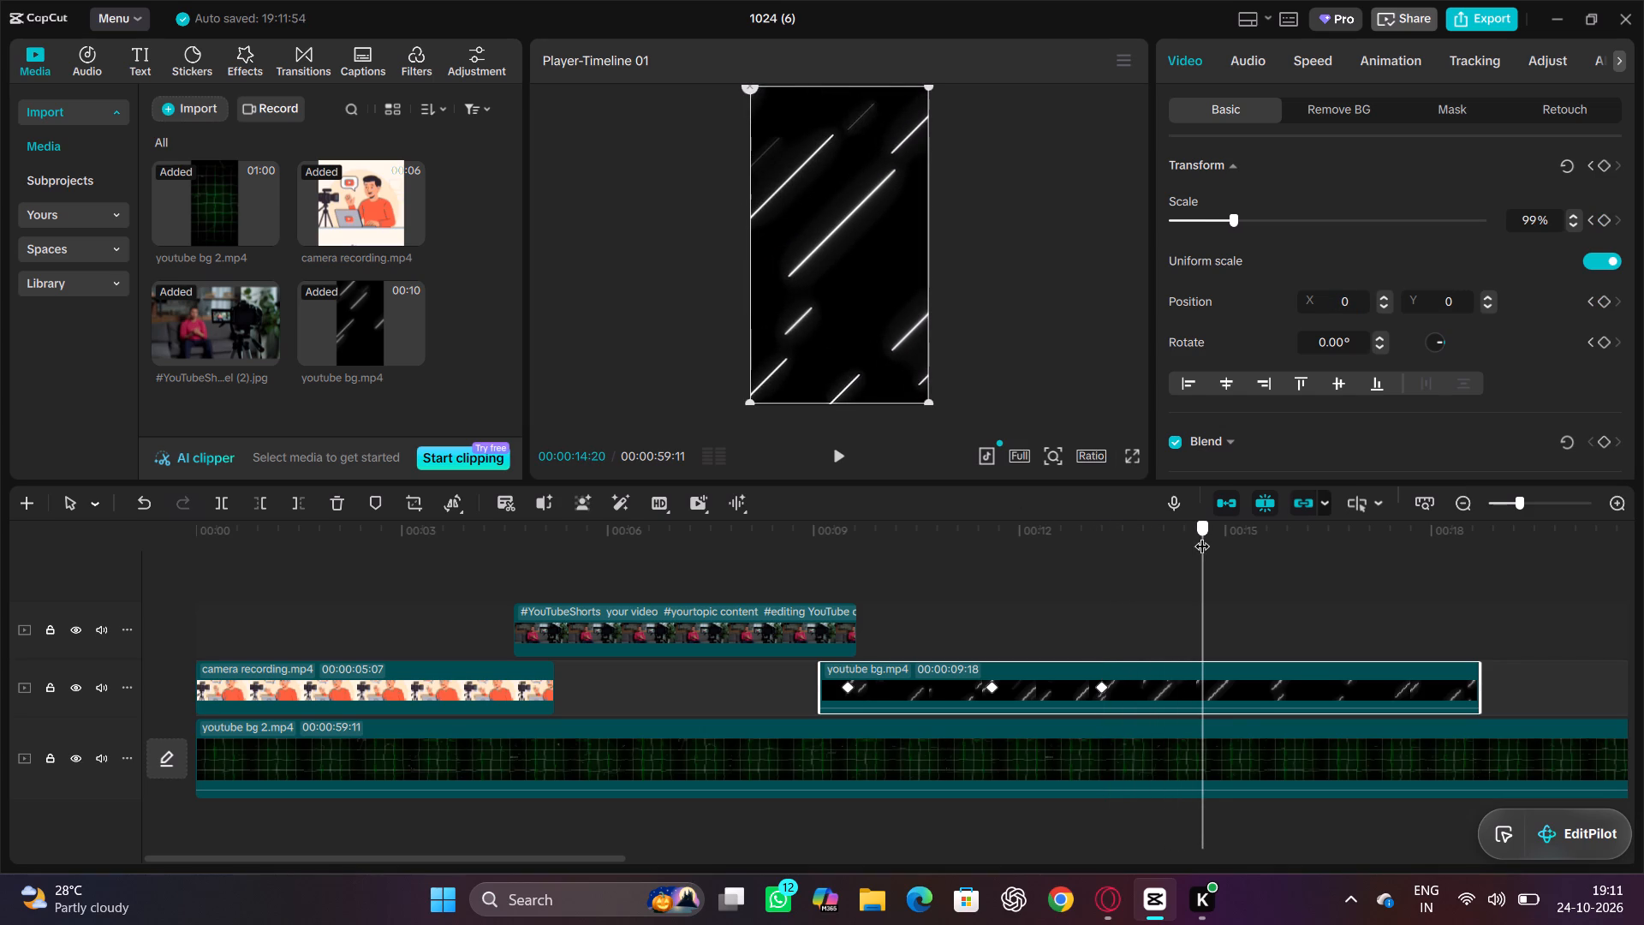
{"action": "left_click_drag", "start_coordinate": [1202, 535], "coordinate": [1233, 539]}
{"action": "left_click_drag", "start_coordinate": [926, 404], "coordinate": [899, 403]}
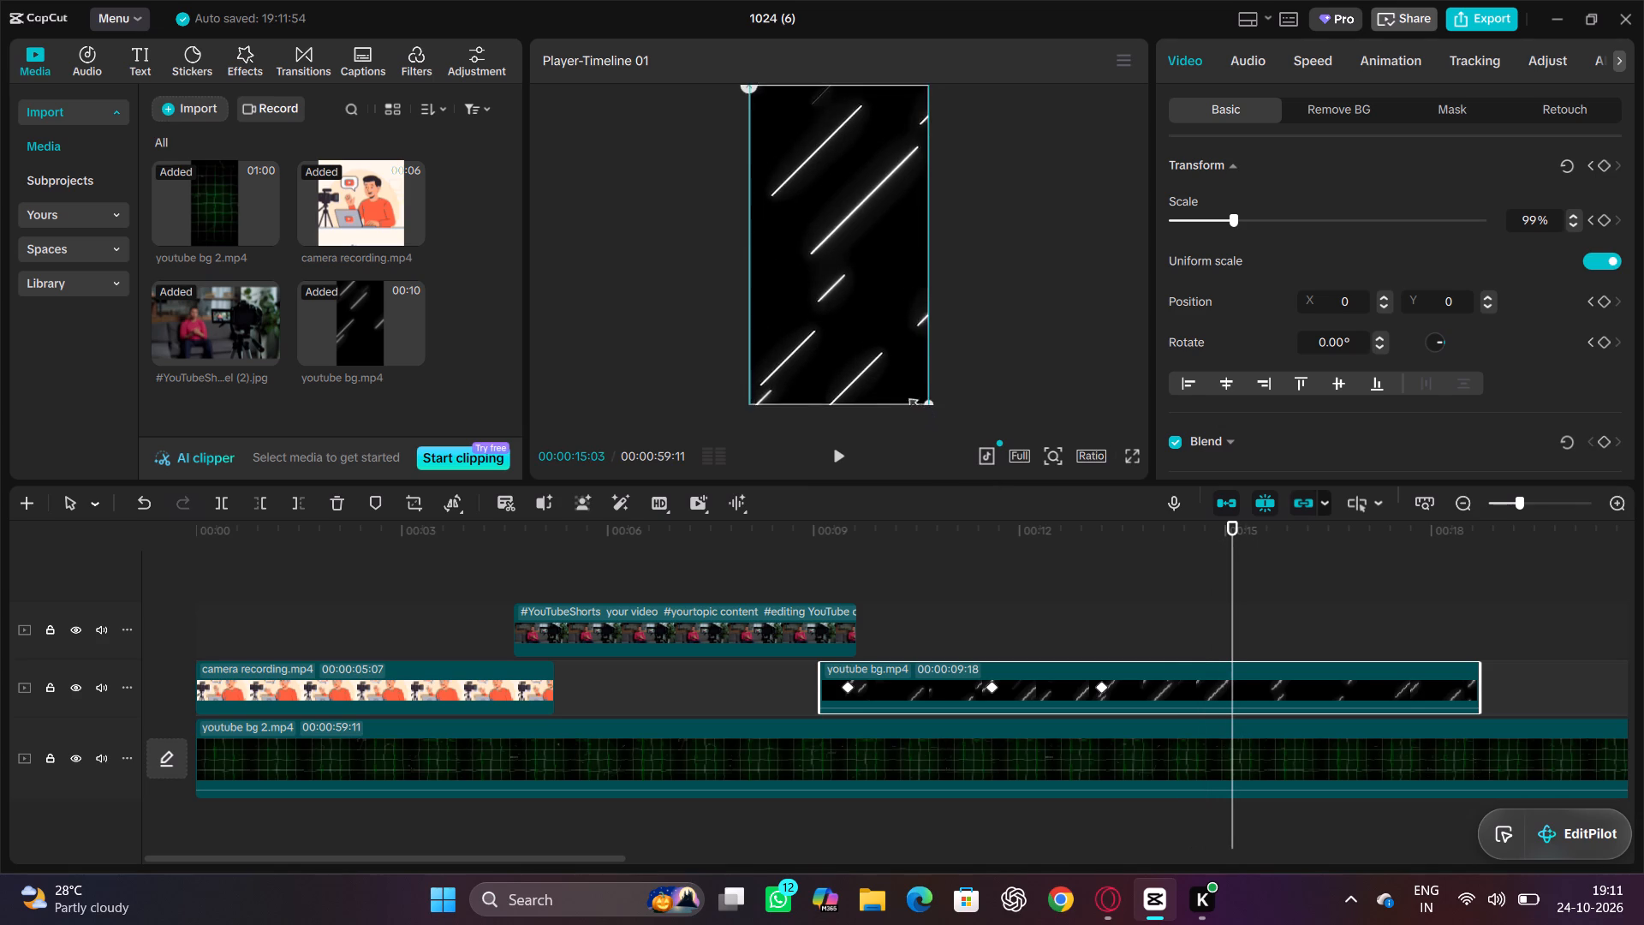
{"action": "left_click_drag", "start_coordinate": [899, 403], "coordinate": [861, 410]}
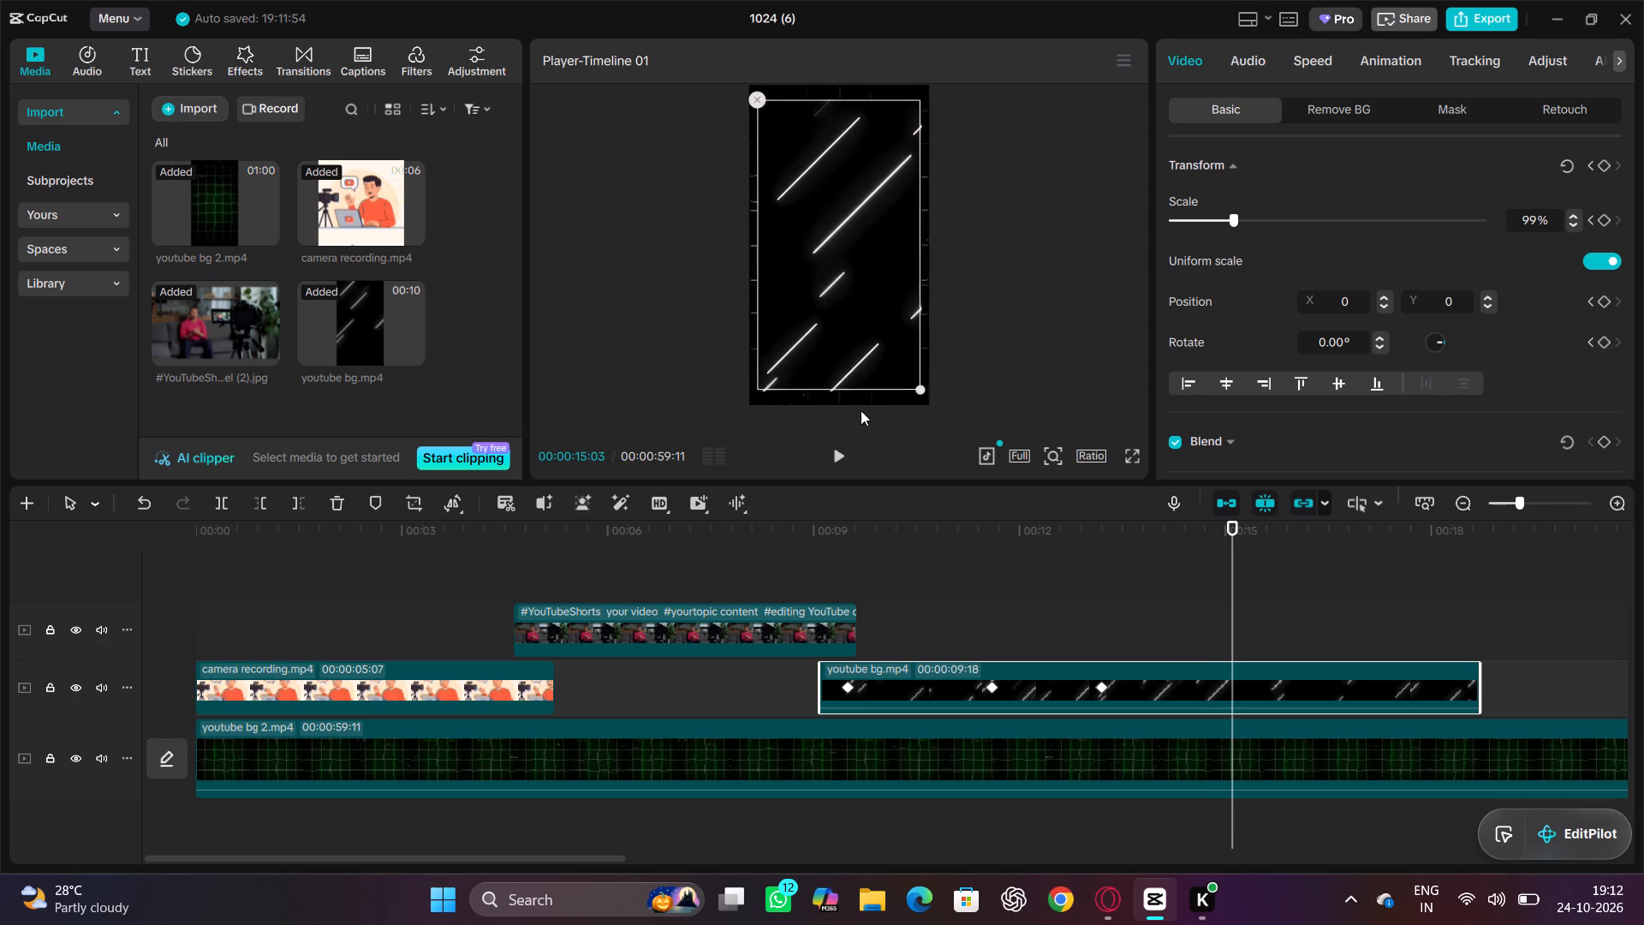
{"action": "left_click_drag", "start_coordinate": [861, 410], "coordinate": [831, 389]}
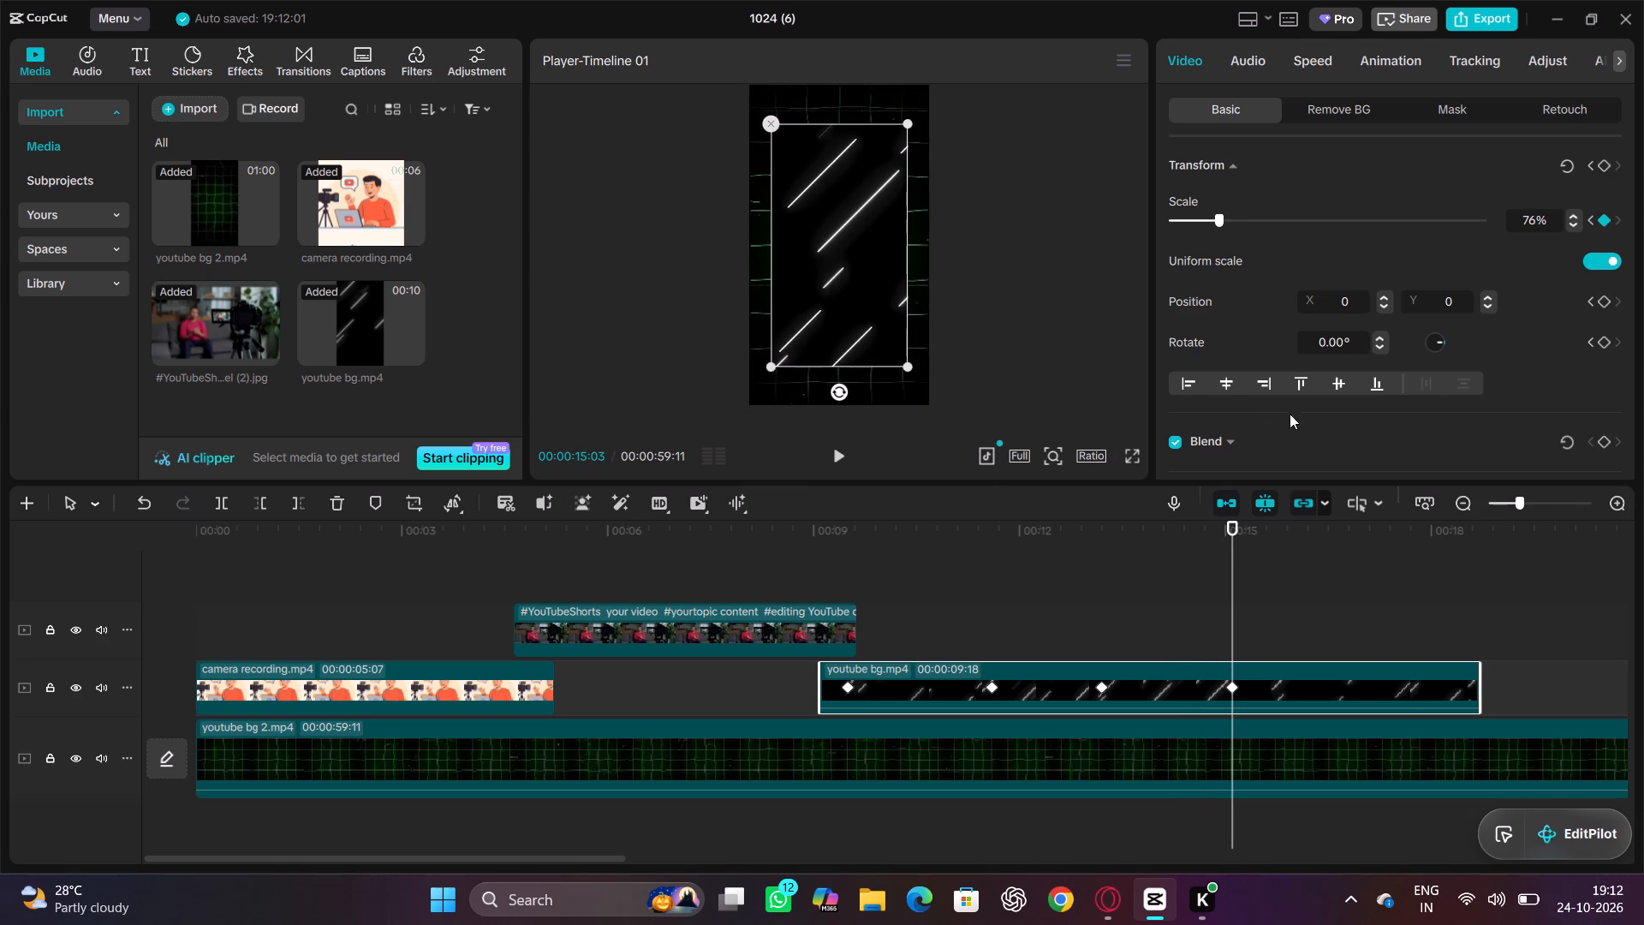
{"action": "left_click", "coordinate": [1489, 302]}
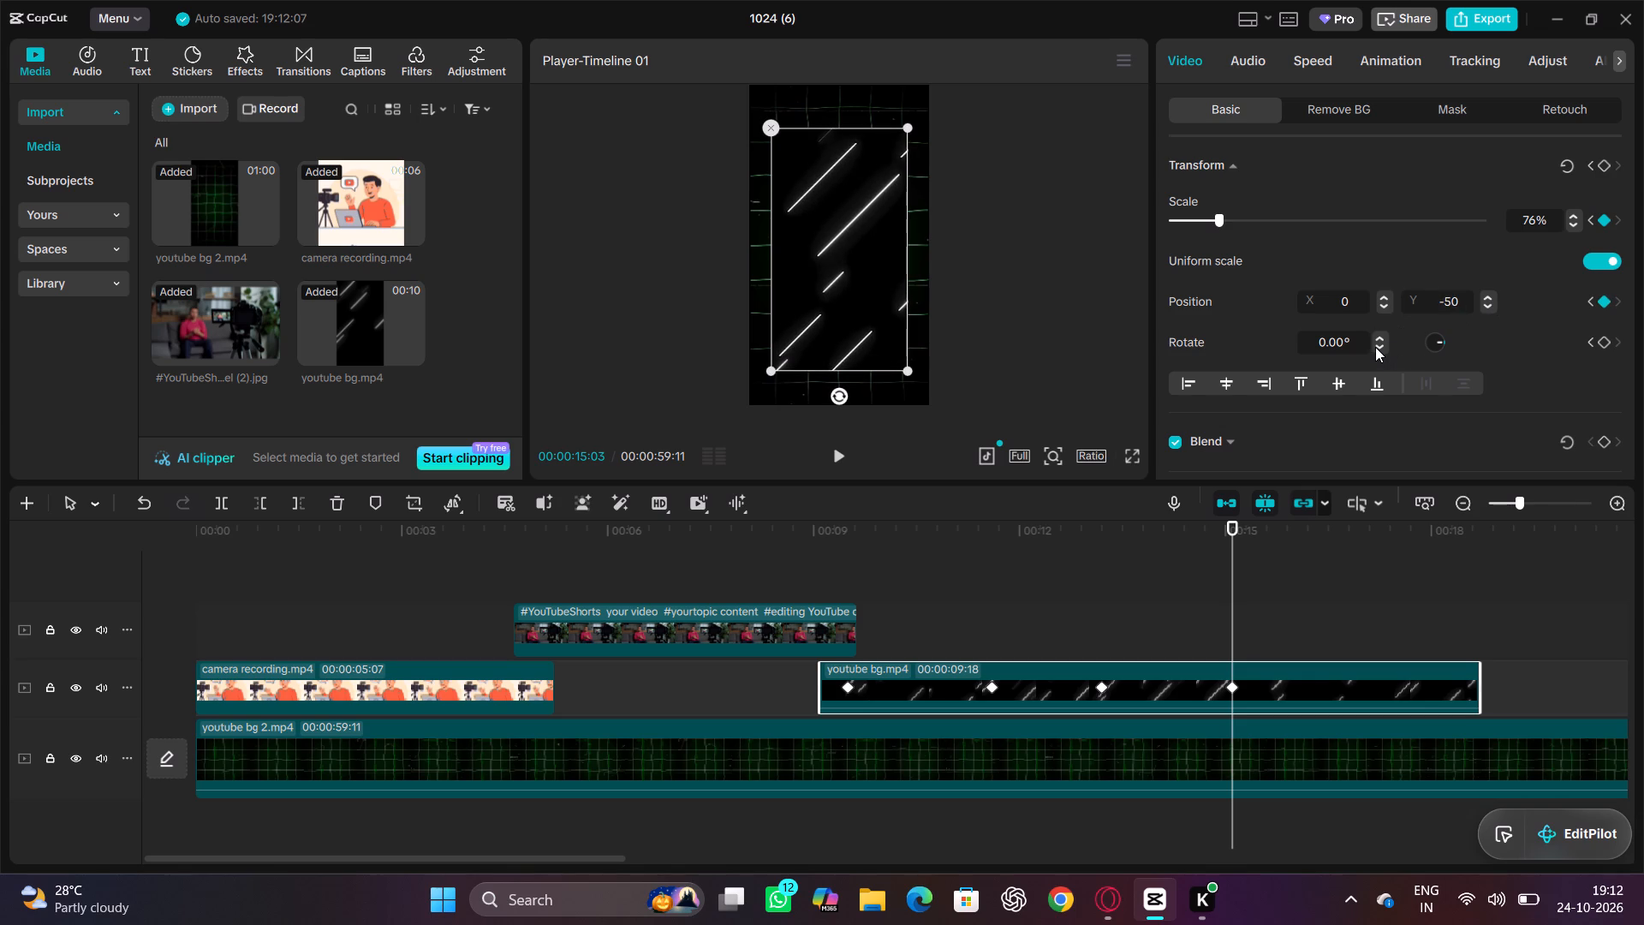
Rotate youtube bg.mp4 to -91° at 00:00:15:03.
{"action": "left_click_drag", "start_coordinate": [1374, 347], "coordinate": [1375, 347]}
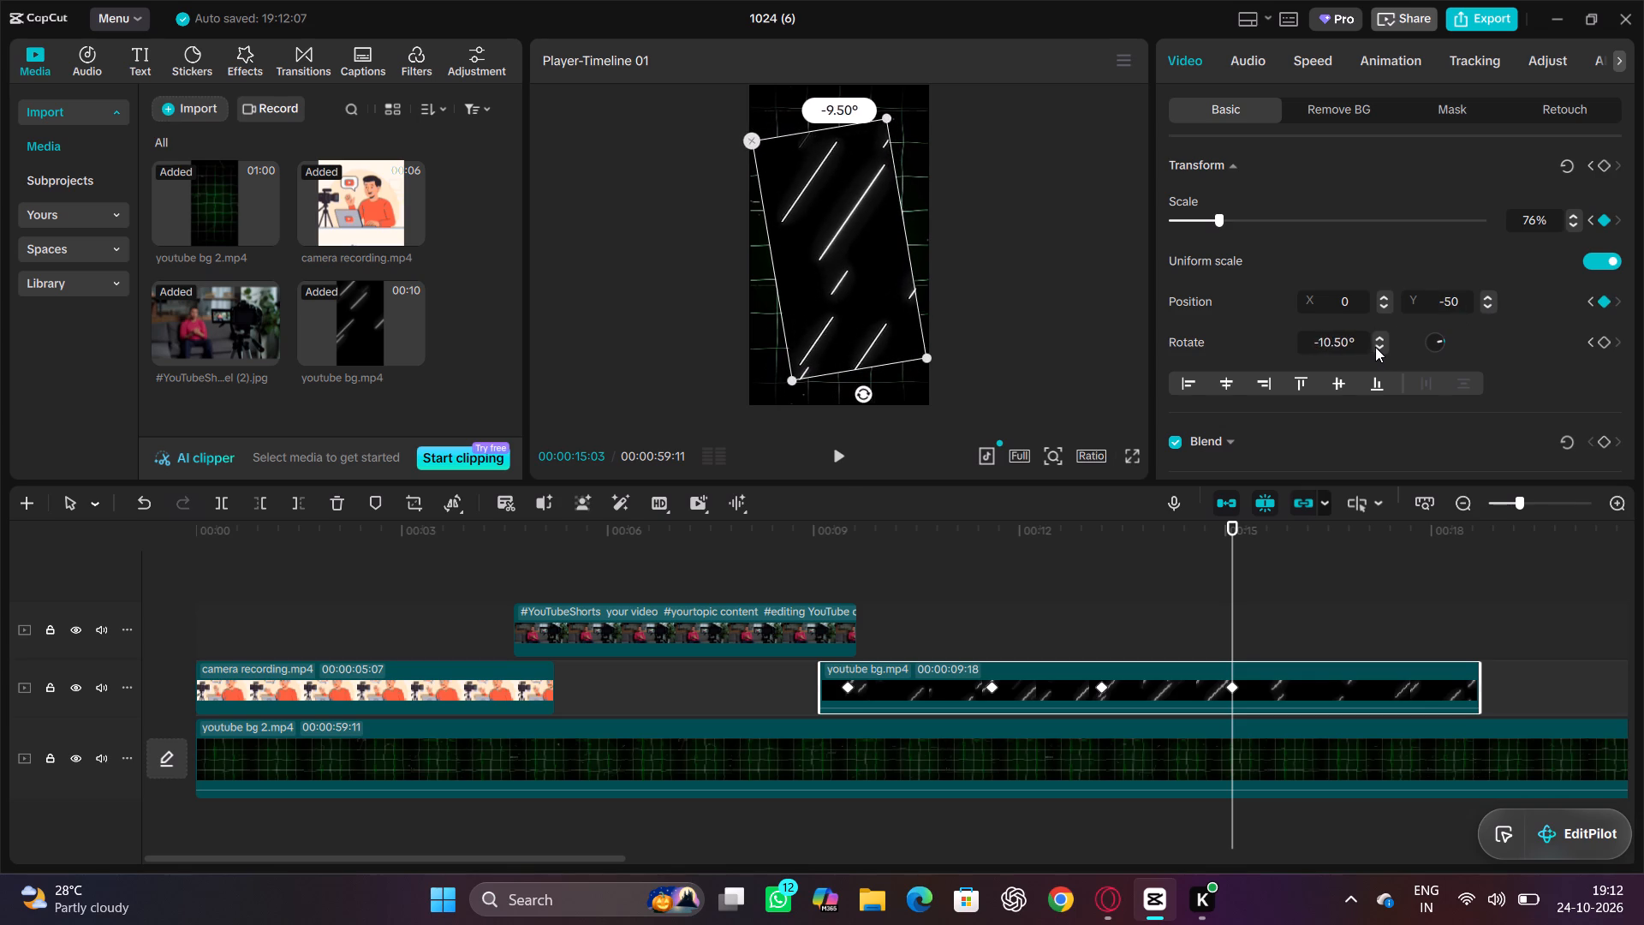
{"action": "left_click_drag", "start_coordinate": [1375, 347], "coordinate": [1384, 350]}
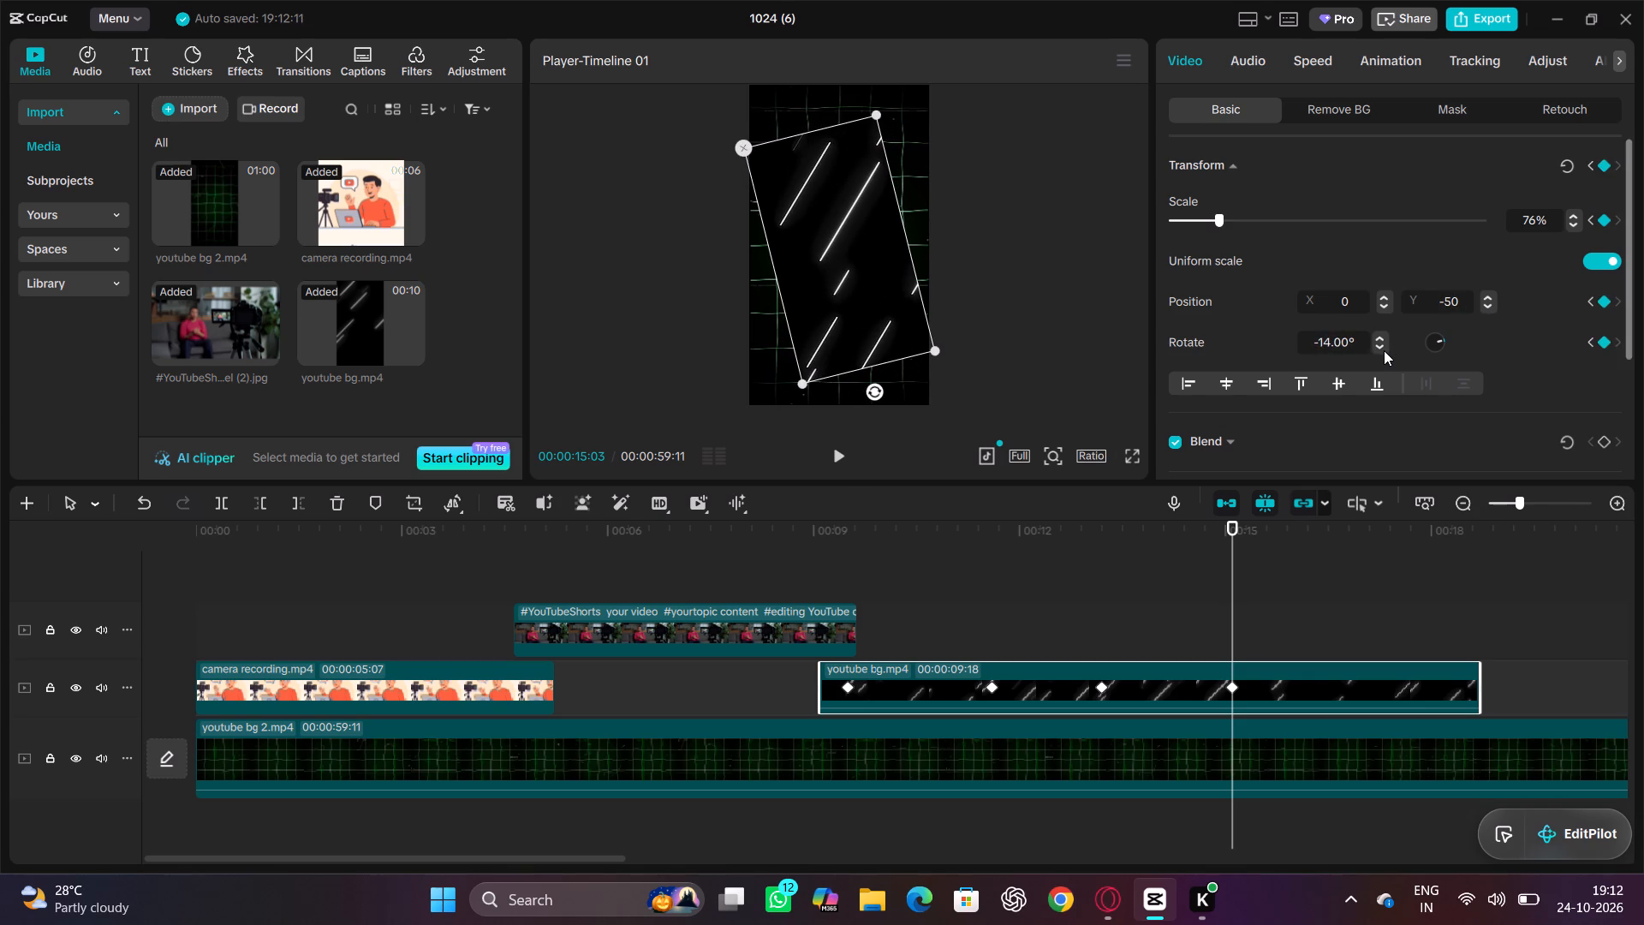
{"action": "left_click_drag", "start_coordinate": [1384, 350], "coordinate": [1385, 347]}
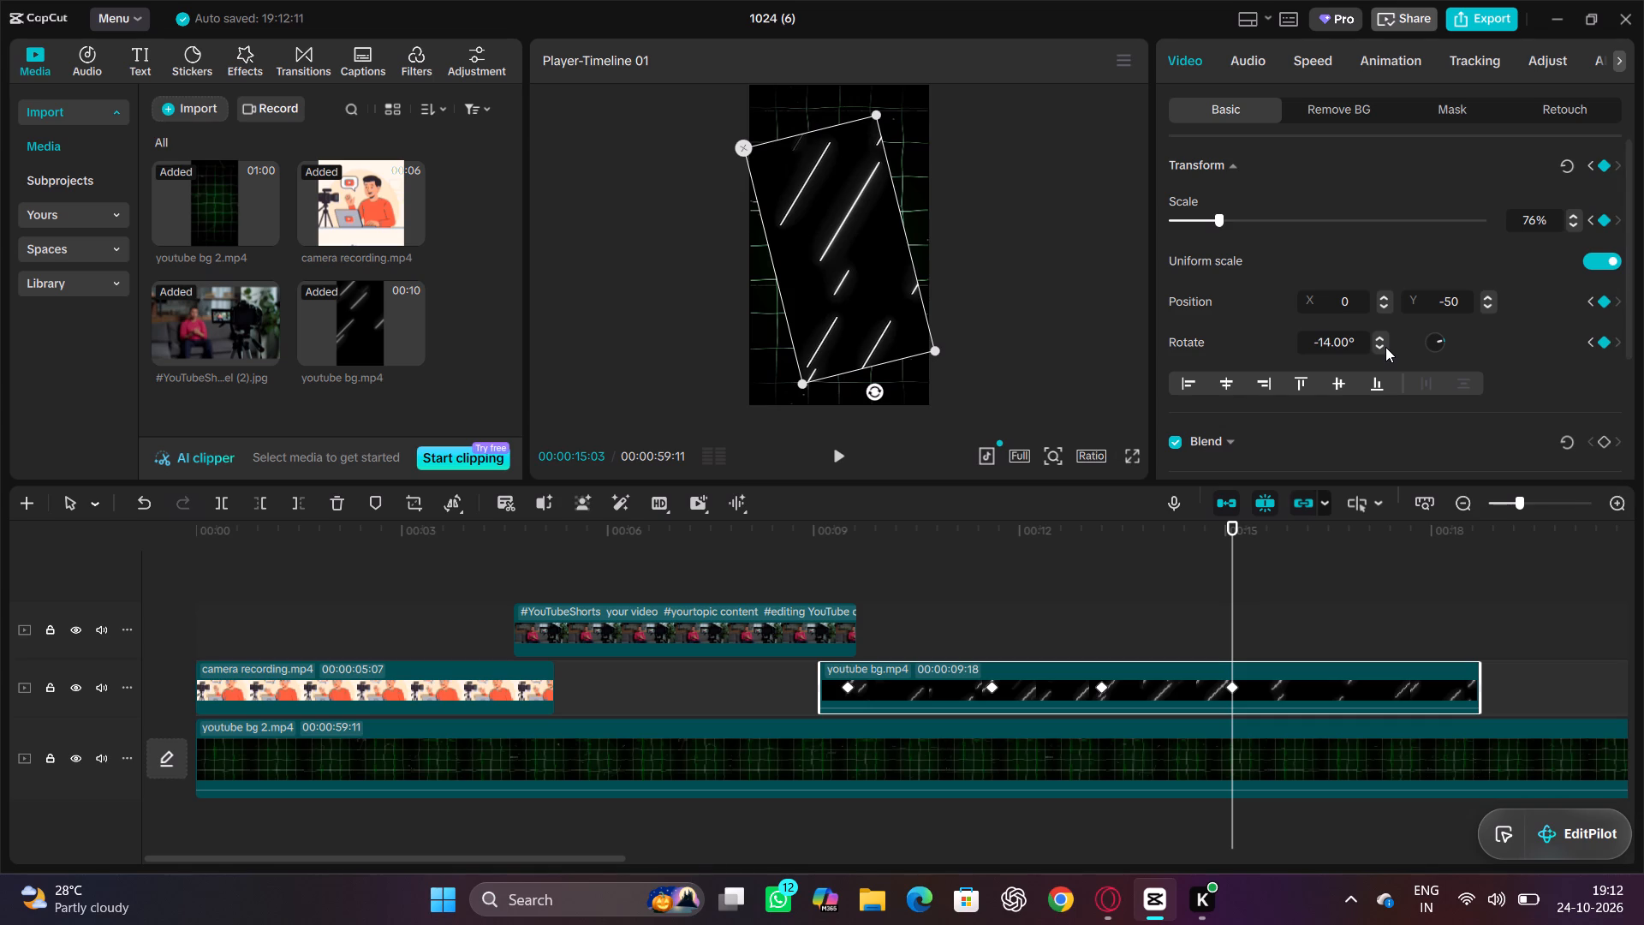
{"action": "left_click_drag", "start_coordinate": [1376, 347], "coordinate": [1377, 347]}
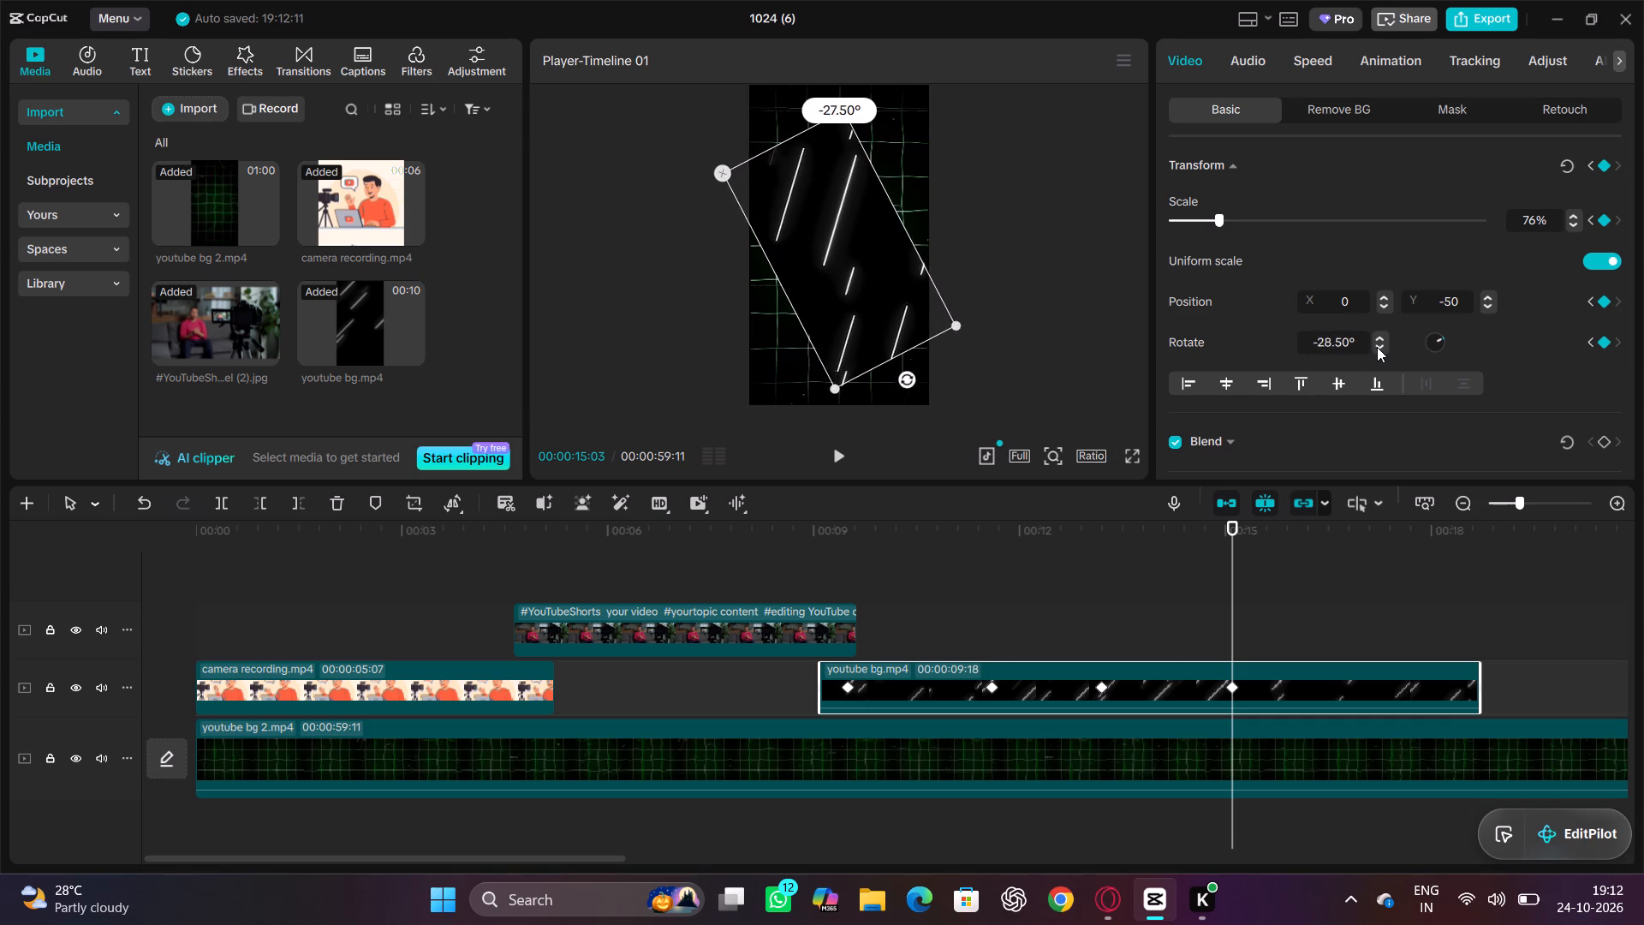
{"action": "left_click_drag", "start_coordinate": [1377, 347], "coordinate": [1383, 339]}
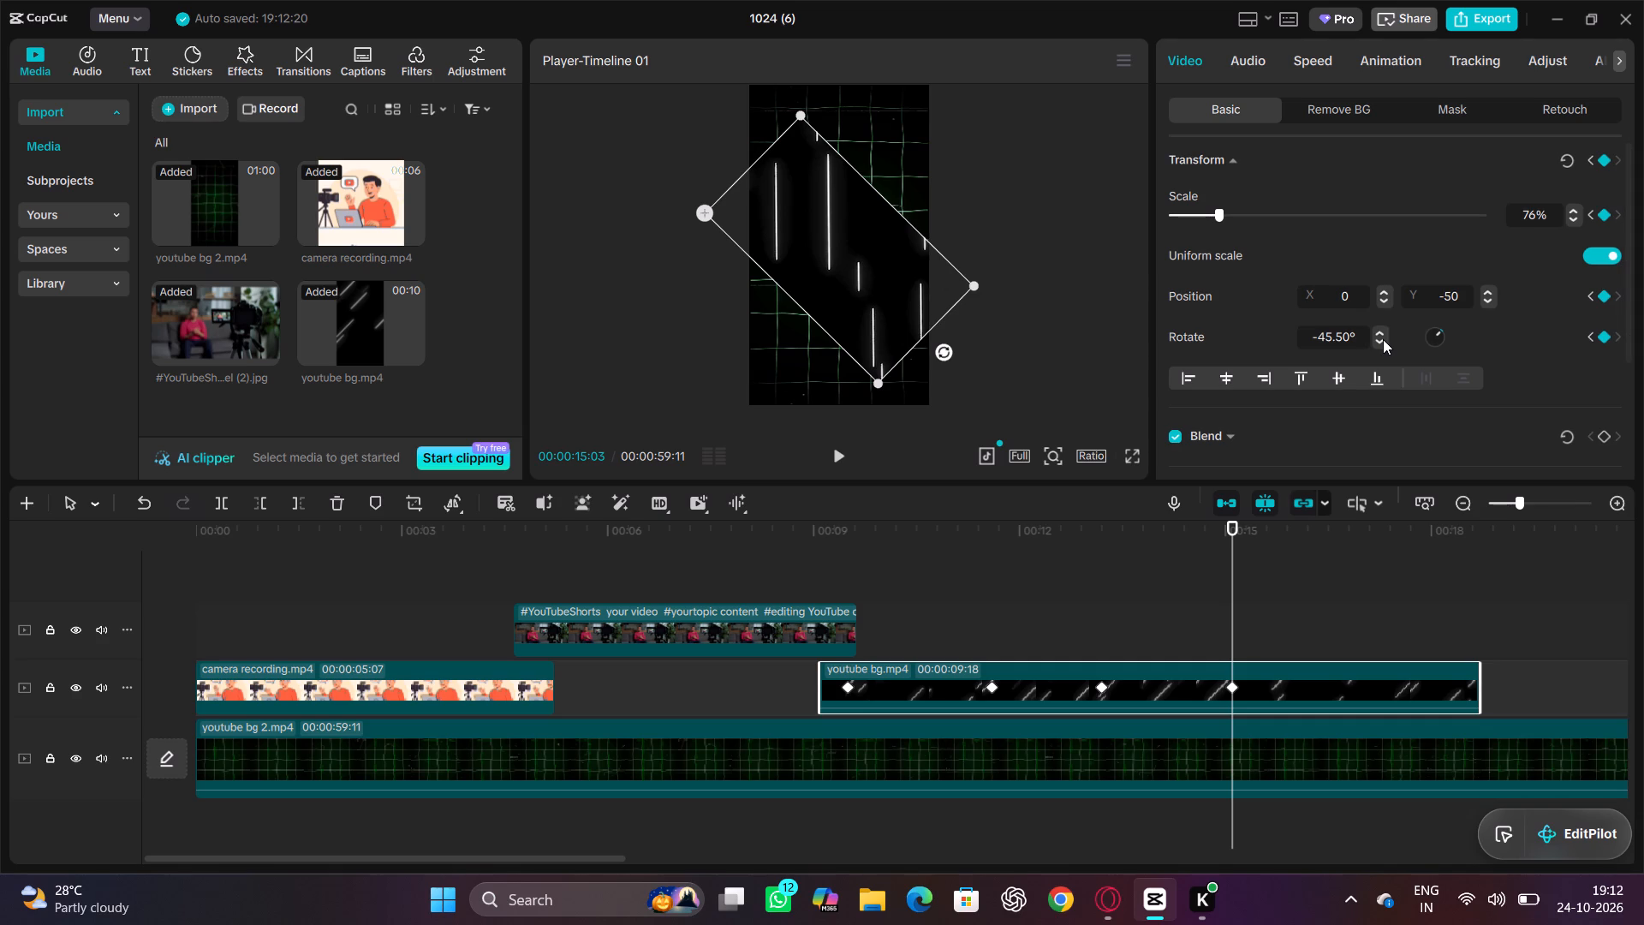
{"action": "left_click_drag", "start_coordinate": [1379, 339], "coordinate": [1379, 340]}
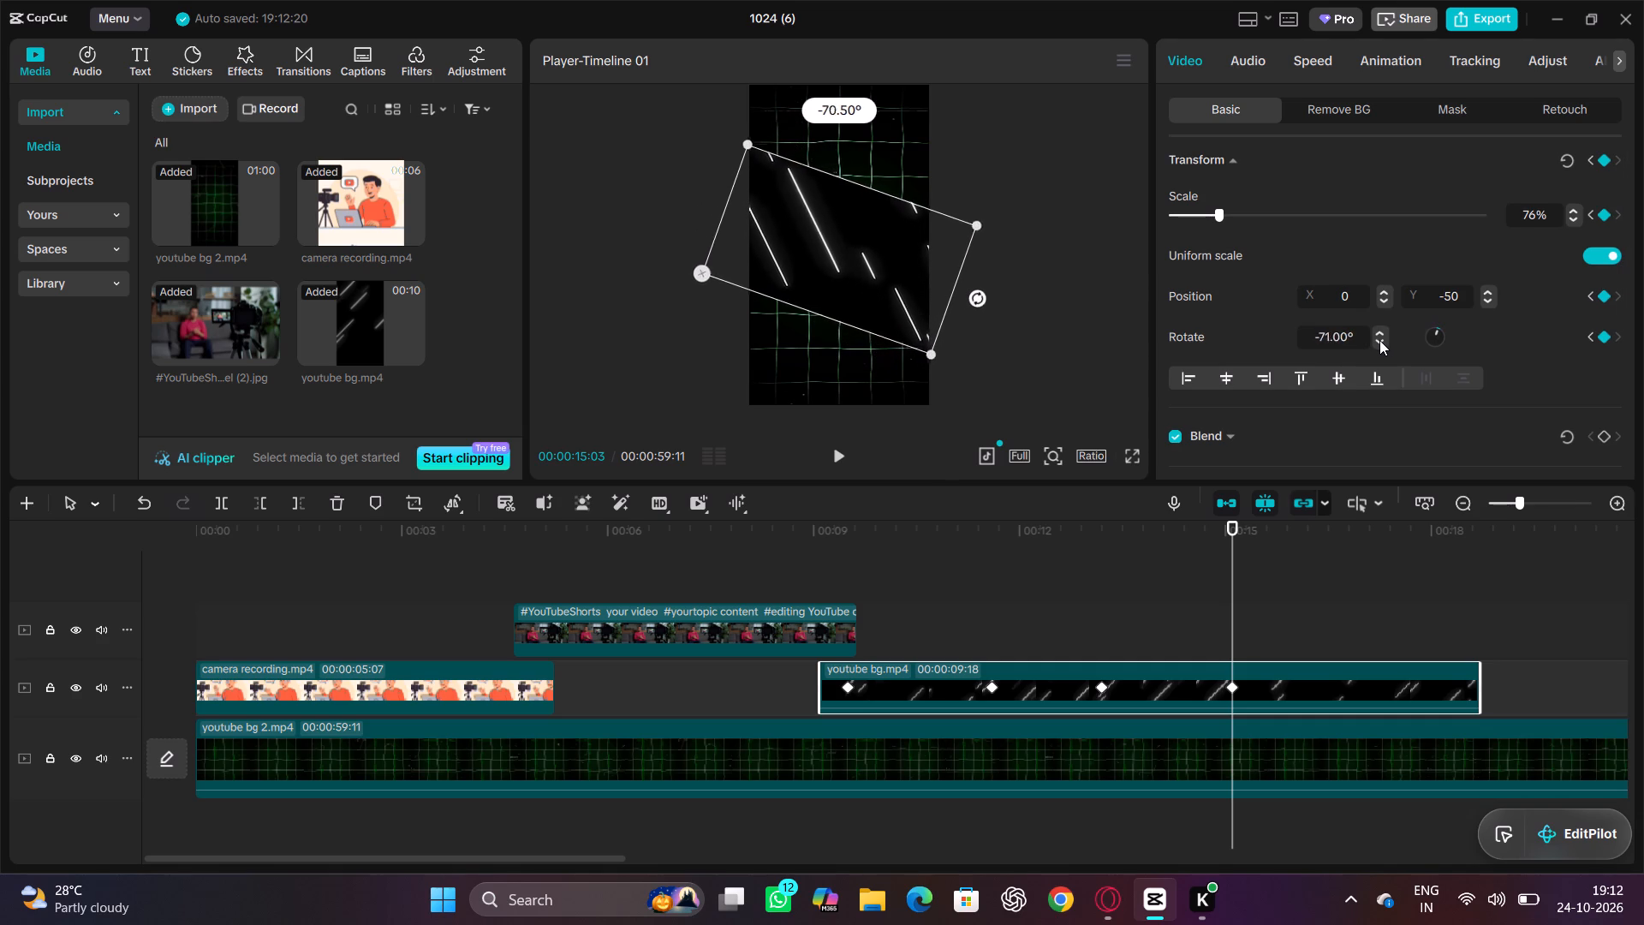
{"action": "left_click_drag", "start_coordinate": [1379, 340], "coordinate": [1379, 339]}
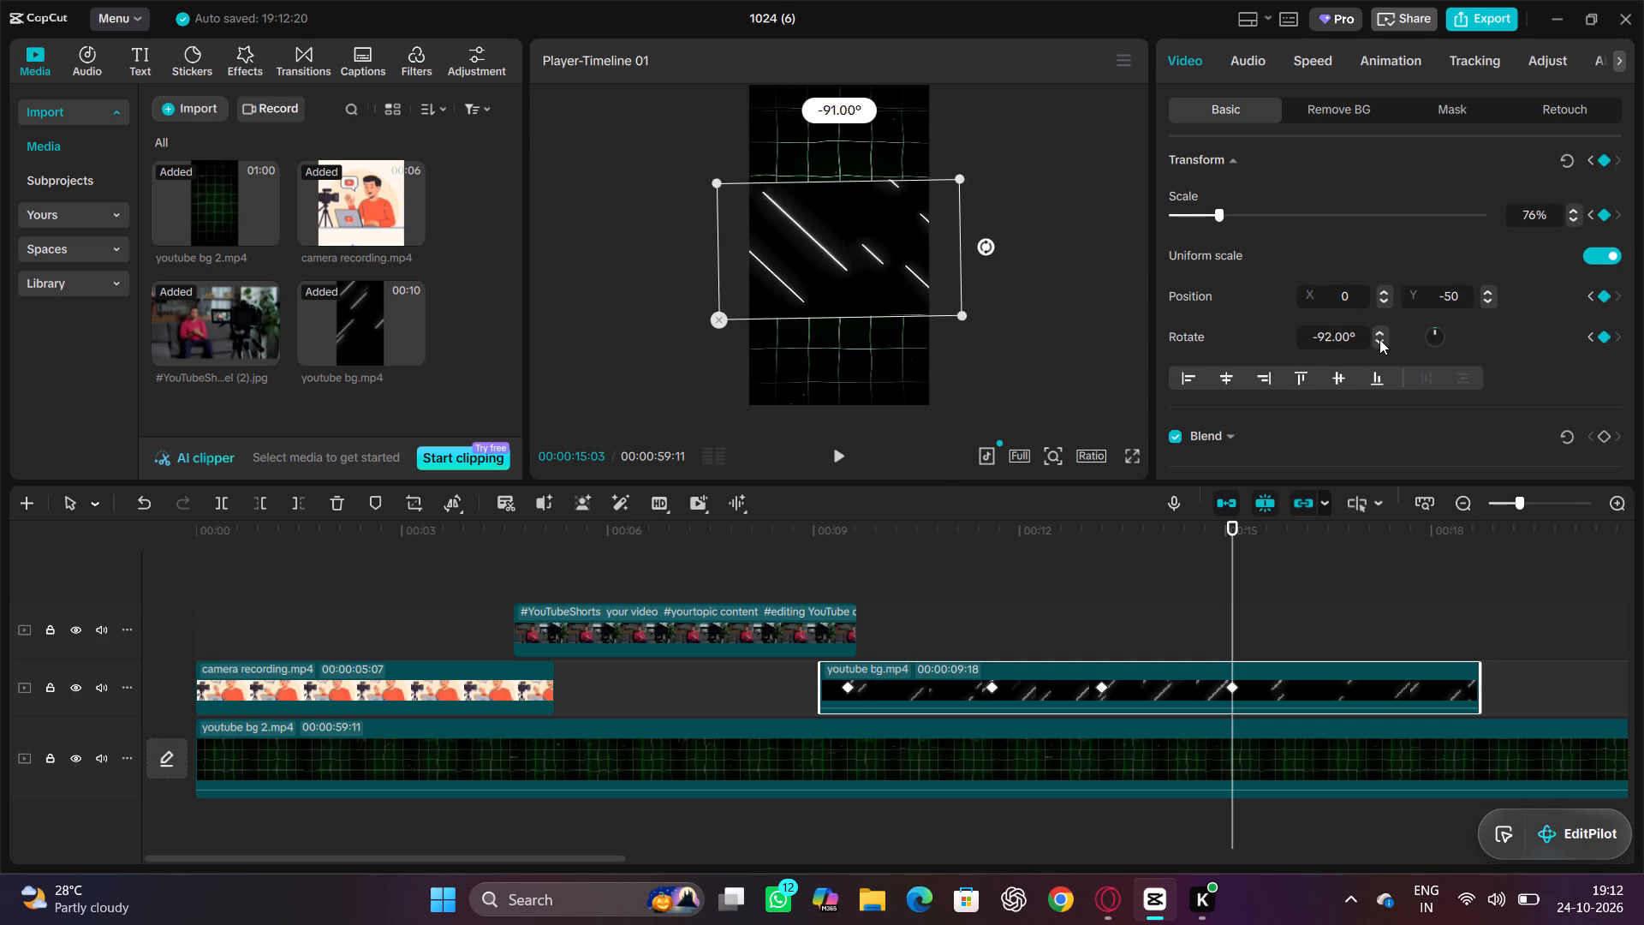
{"action": "left_click_drag", "start_coordinate": [1379, 339], "coordinate": [1385, 355]}
{"action": "left_click", "coordinate": [1379, 336]}
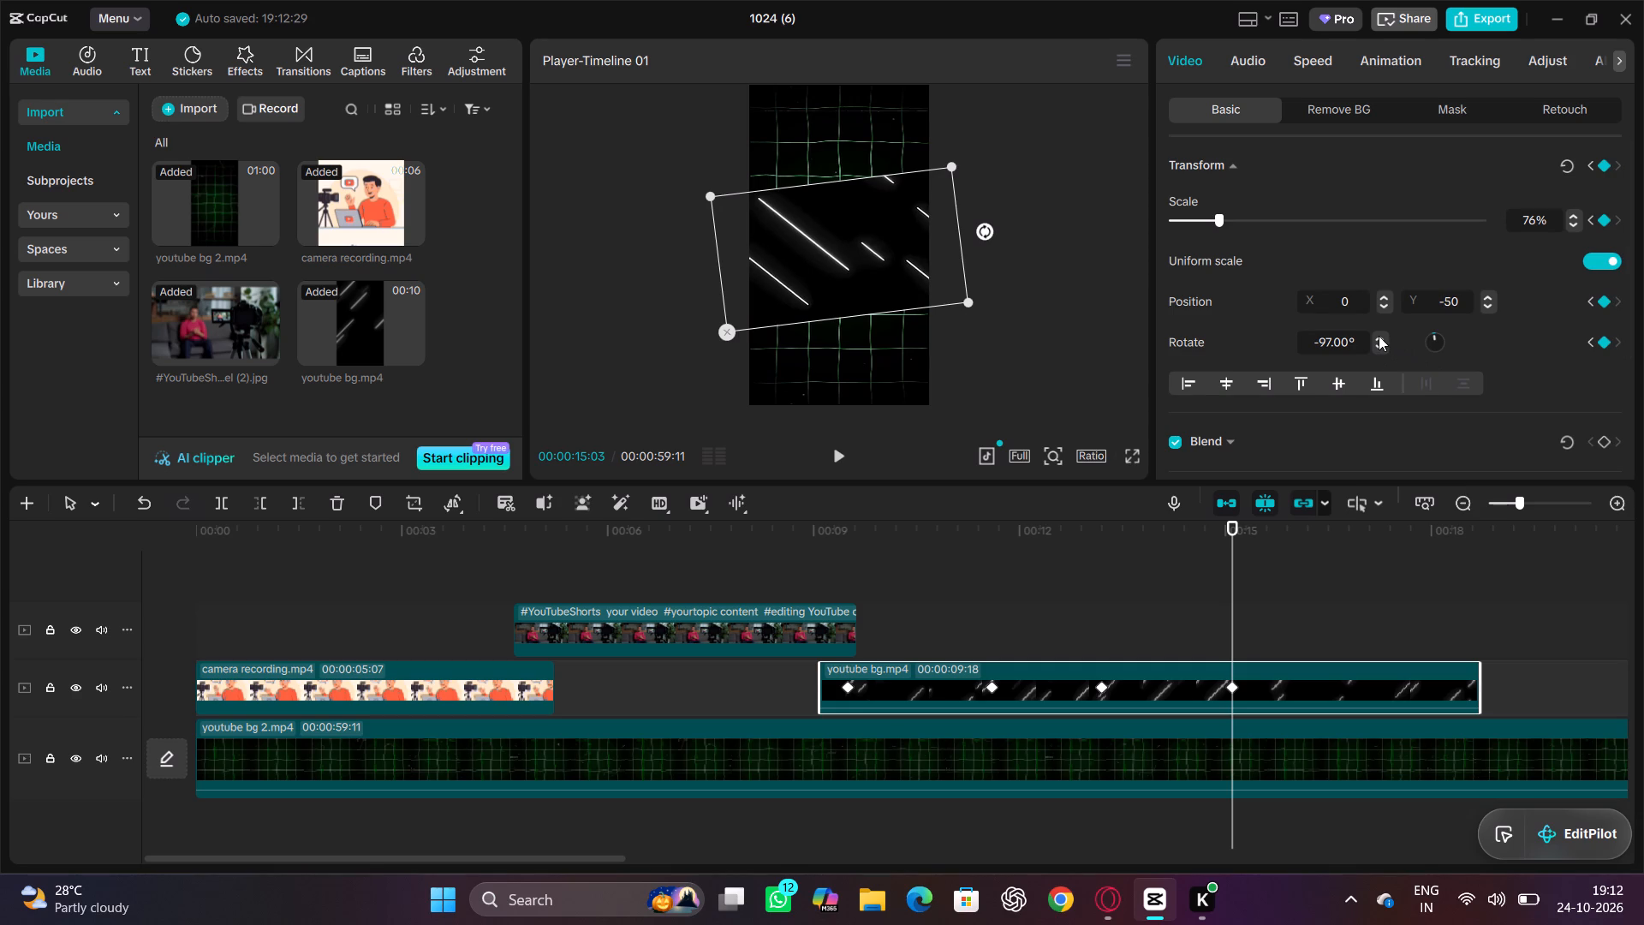
{"action": "triple_click", "coordinate": [1379, 336]}
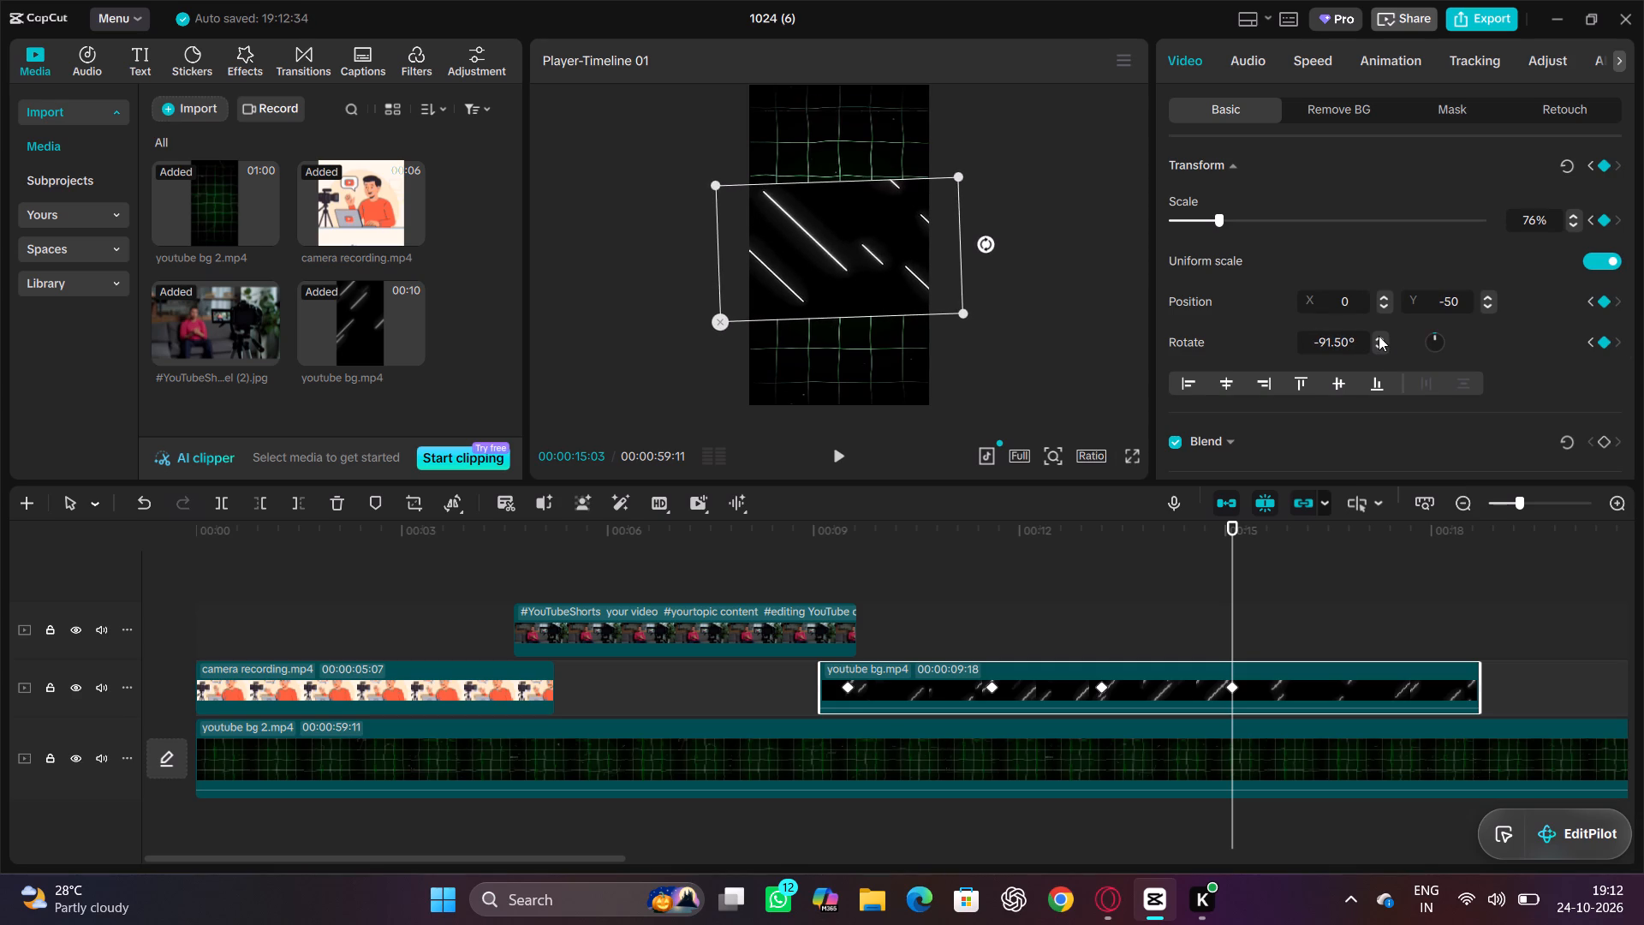
{"action": "left_click", "coordinate": [1379, 336]}
Enlarge the rotated youtube bg.mp4 to 226% at 00:00:15:03 so it covers the whole frame.
{"action": "left_click_drag", "start_coordinate": [958, 322], "coordinate": [1175, 739]}
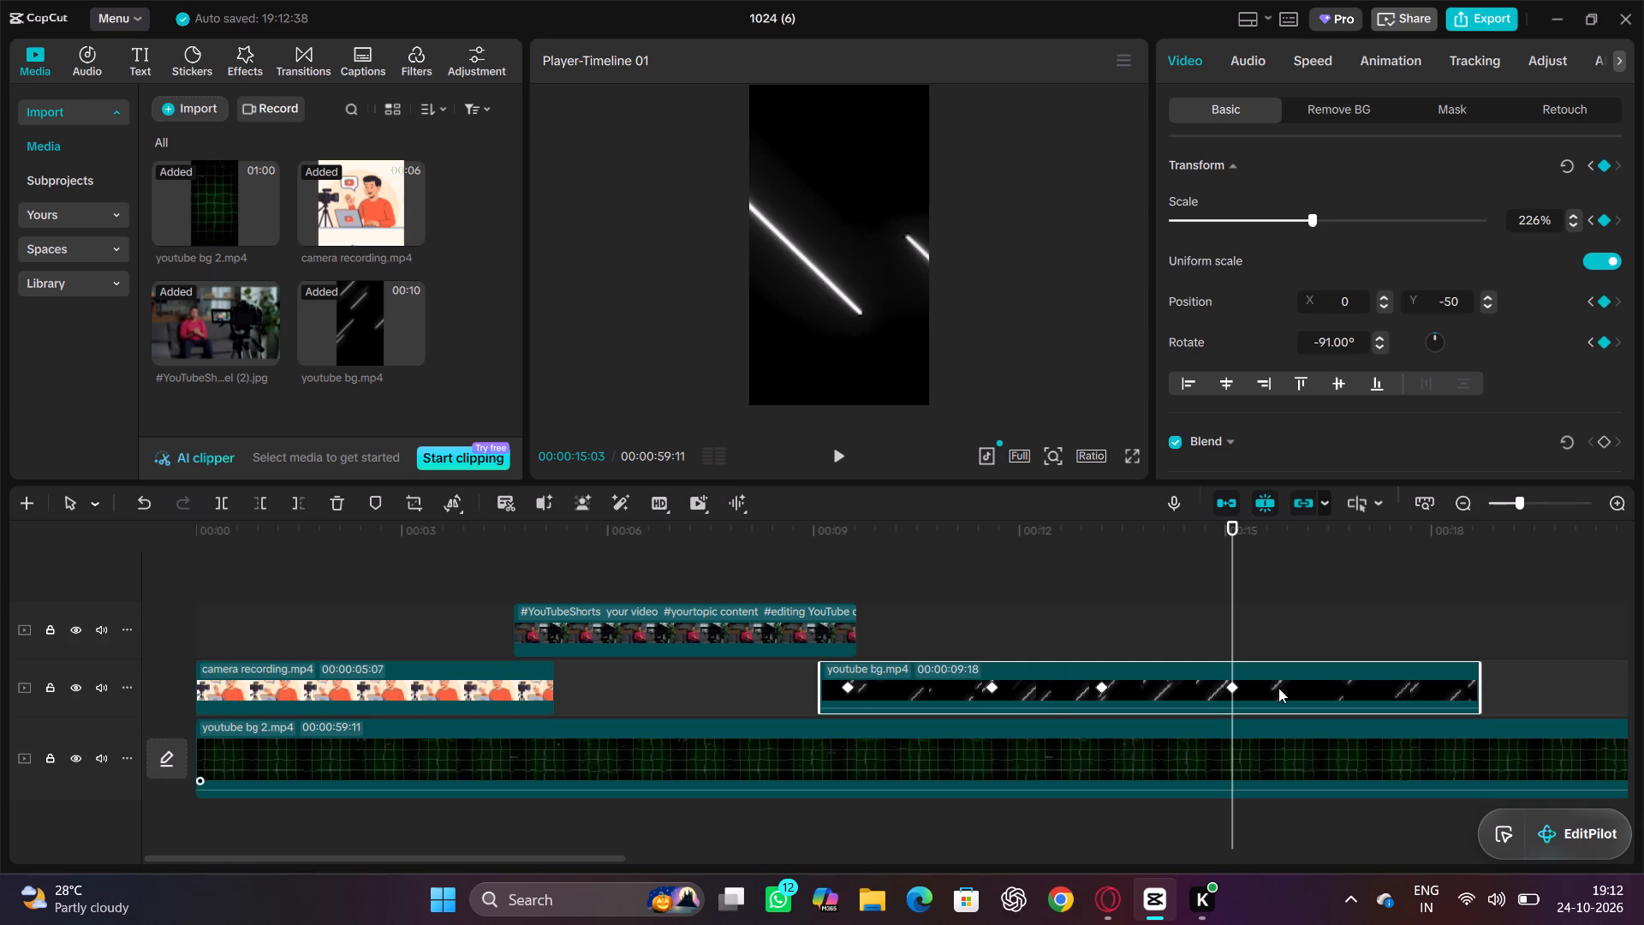
Set the rotation of youtube bg.mp4 to 0° at 00:00:17:03.
{"action": "left_click_drag", "start_coordinate": [1228, 522], "coordinate": [988, 567]}
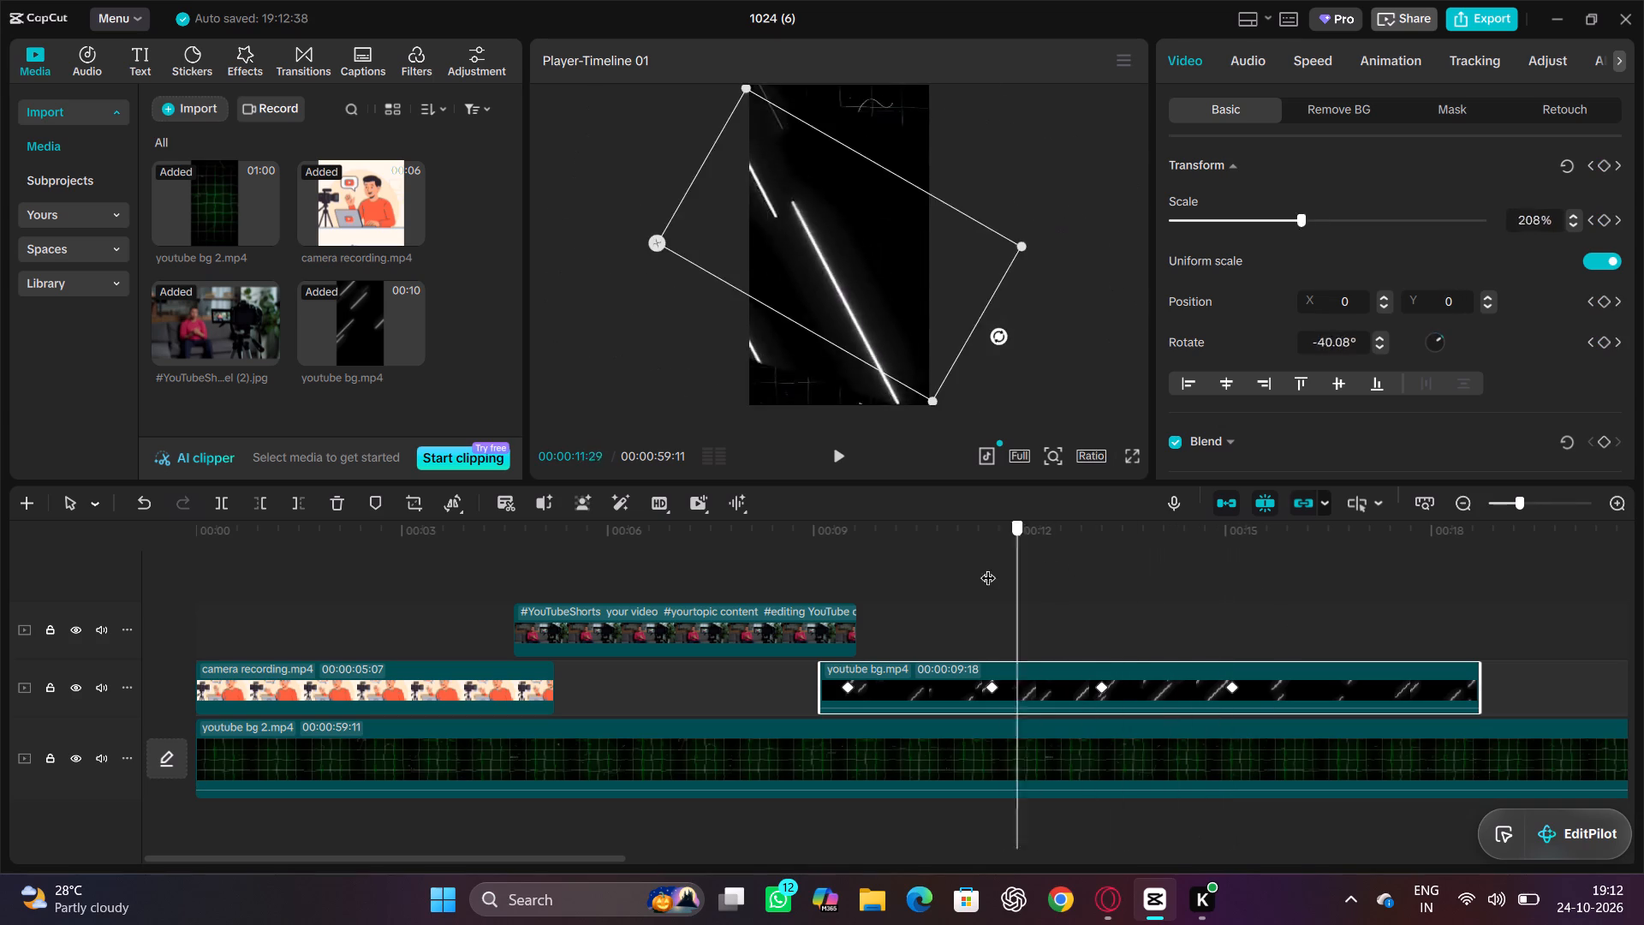
{"action": "left_click_drag", "start_coordinate": [988, 567], "coordinate": [1029, 612]}
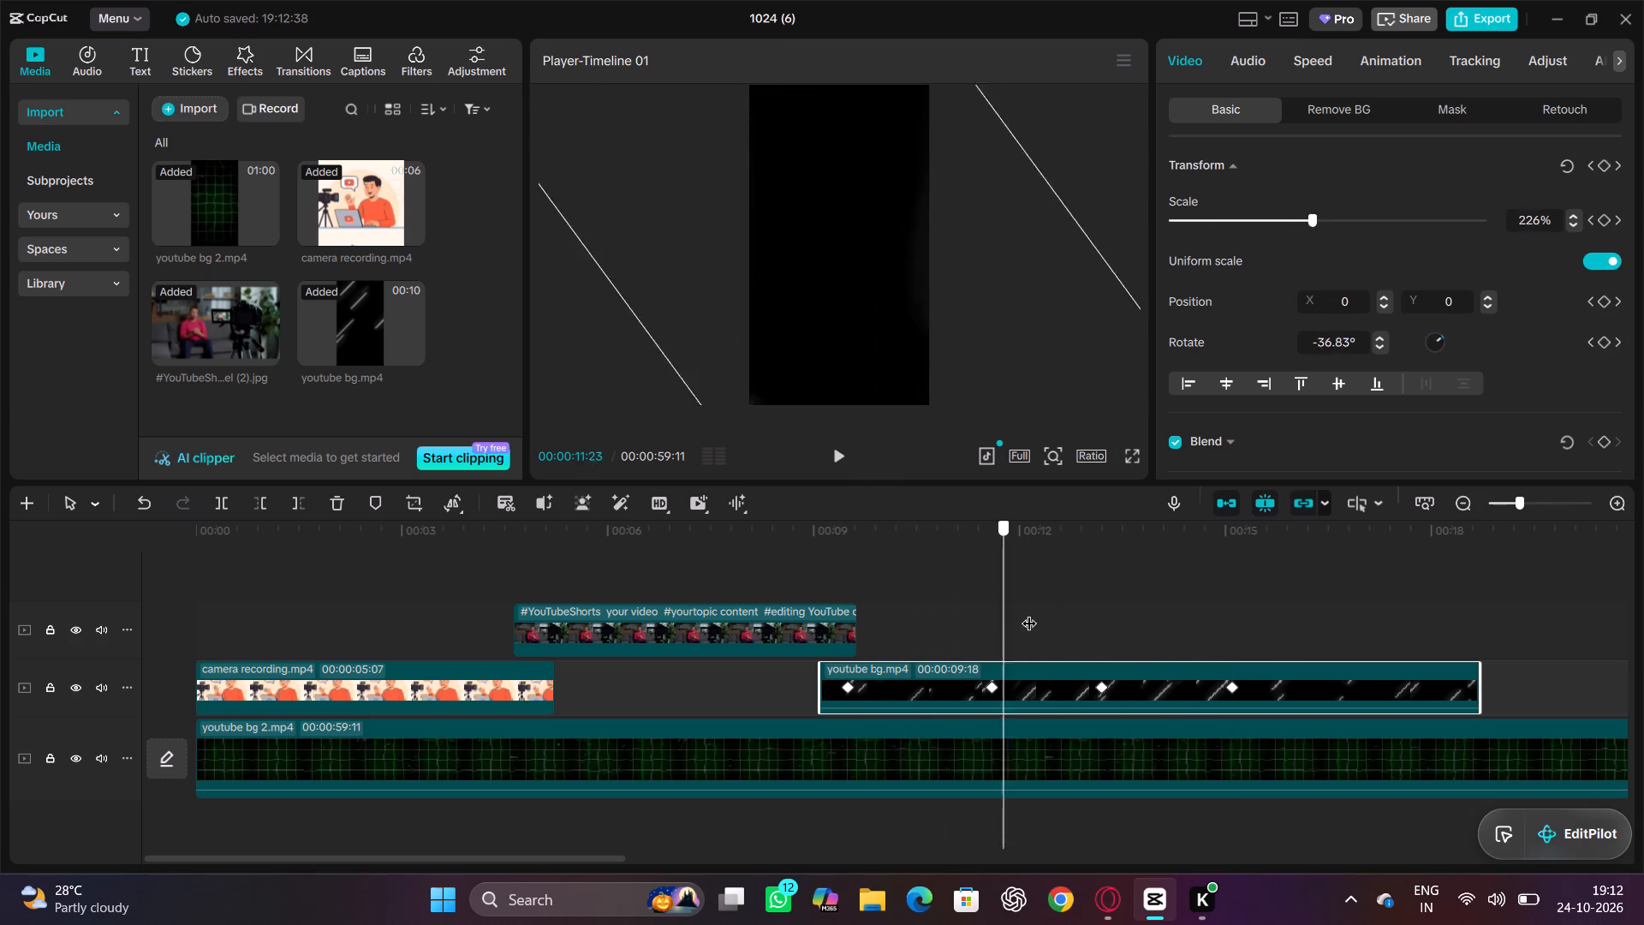
{"action": "left_click_drag", "start_coordinate": [1029, 612], "coordinate": [1369, 677]}
{"action": "left_click", "coordinate": [1331, 338]}
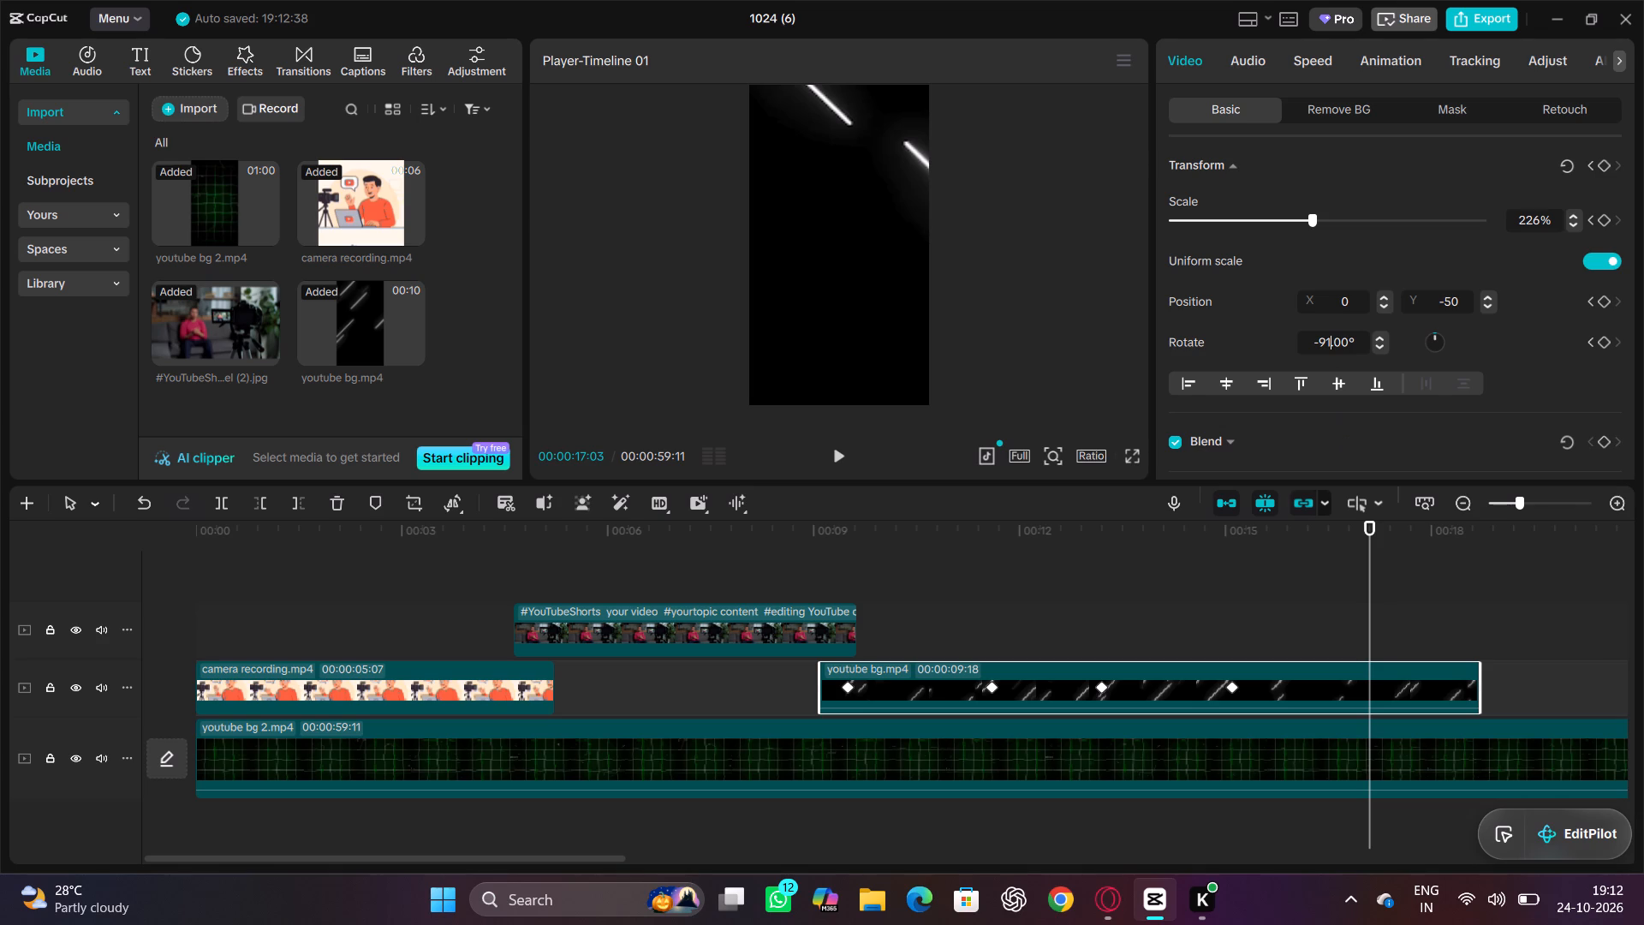
{"action": "key", "text": "BackSpace"}
{"action": "key", "text": "BackSpace"}
{"action": "key", "text": "BackSpace"}
{"action": "key", "text": "BackSpace"}
{"action": "key", "text": "BackSpace"}
{"action": "key", "text": "BackSpace"}
{"action": "type", "text": "00"}
Play and scrub through the scale and rotation keyframes of youtube bg.mp4 to review its animation from about 00:00:14 onward.
{"action": "left_click", "coordinate": [844, 457]}
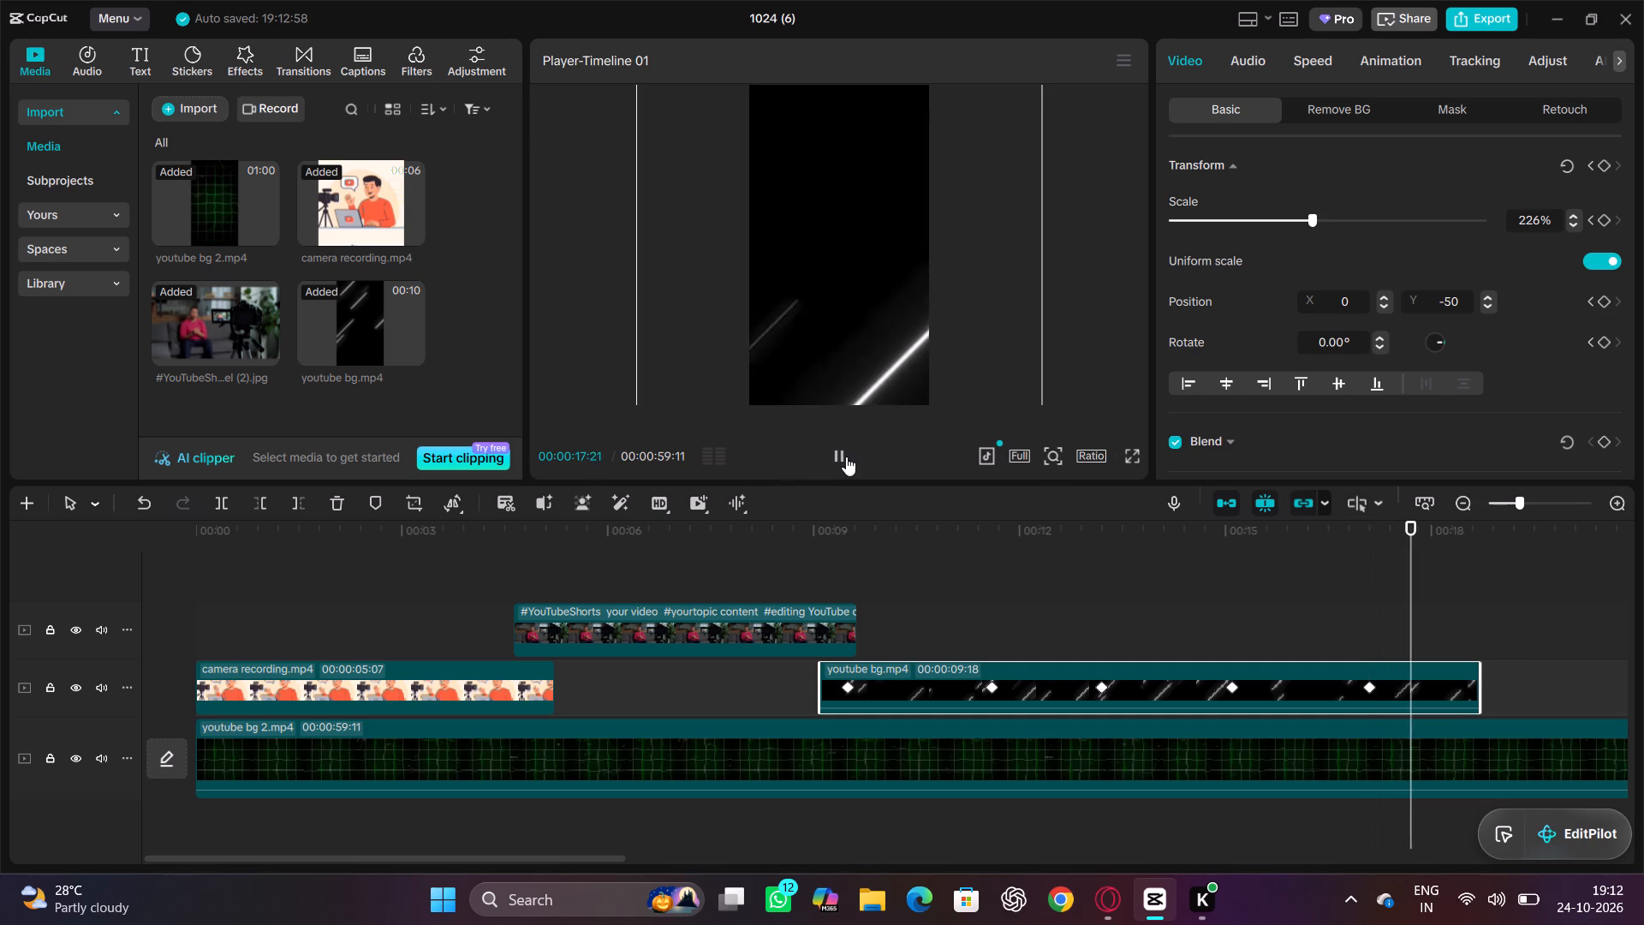
{"action": "left_click", "coordinate": [846, 457]}
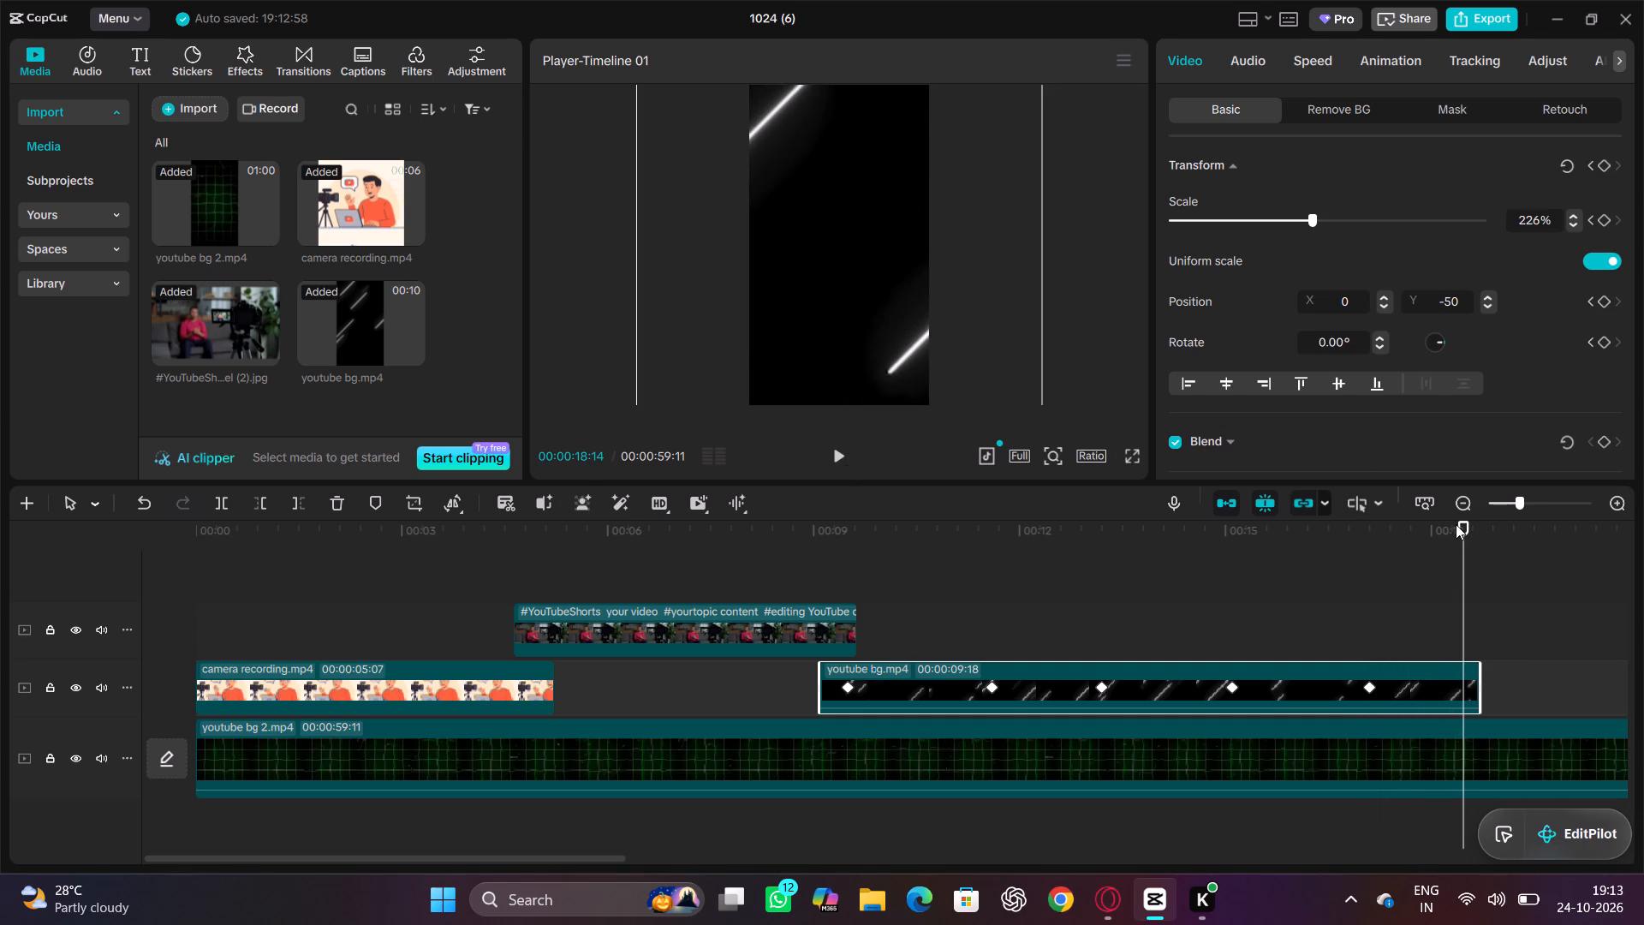
{"action": "left_click_drag", "start_coordinate": [1456, 524], "coordinate": [1297, 552]}
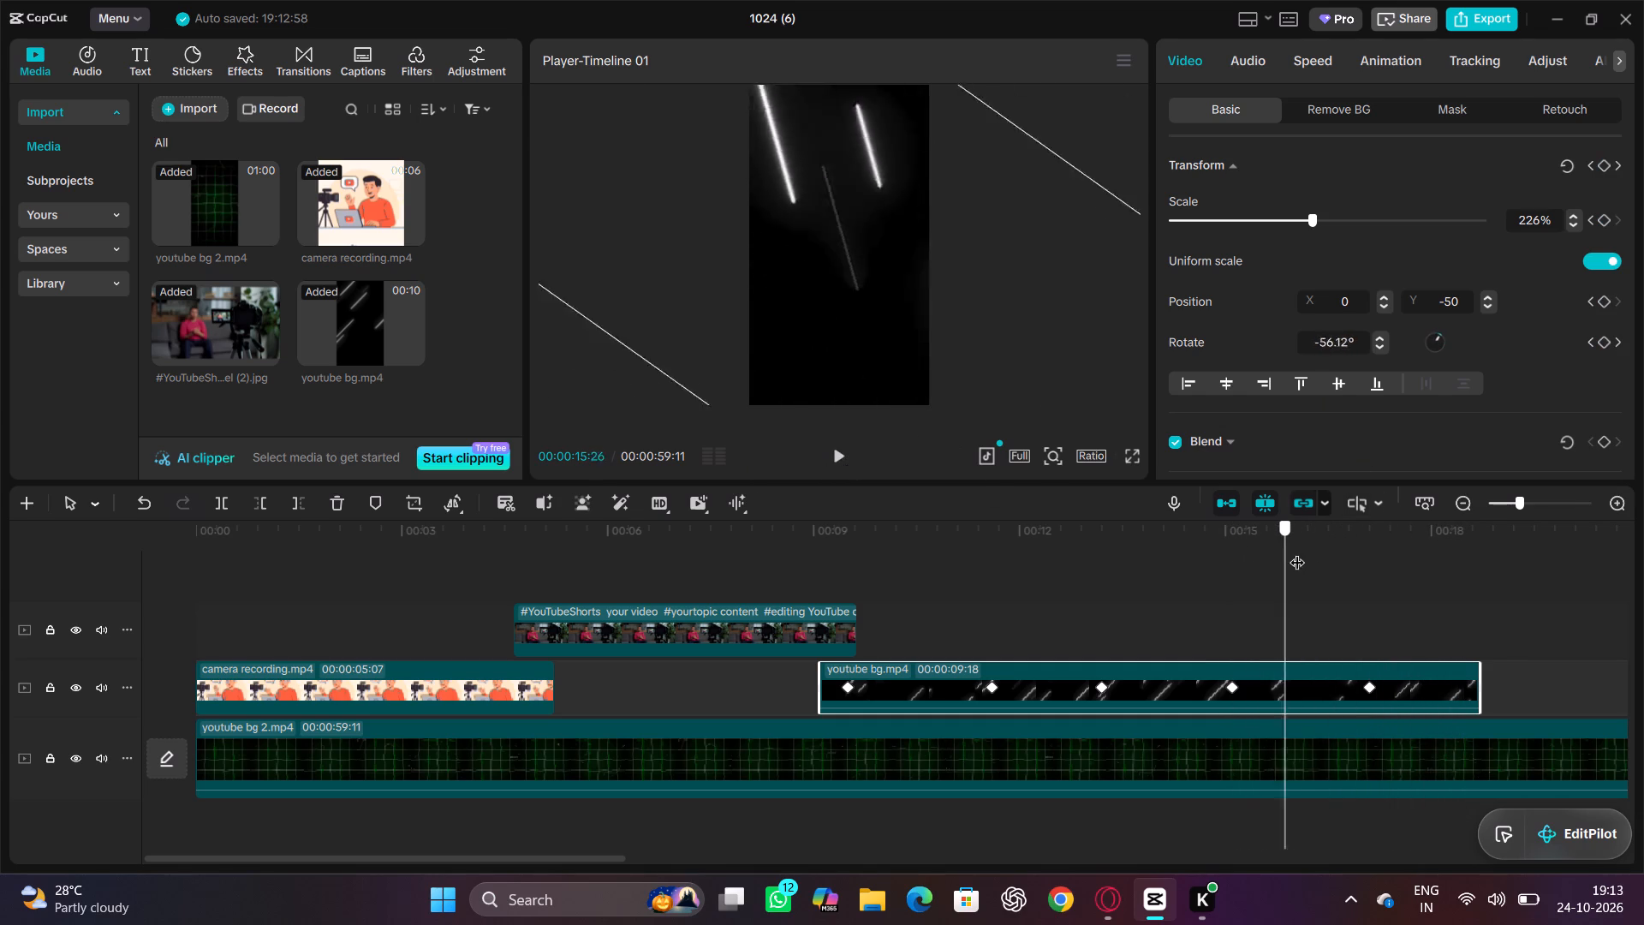
{"action": "left_click_drag", "start_coordinate": [1297, 552], "coordinate": [1305, 570]}
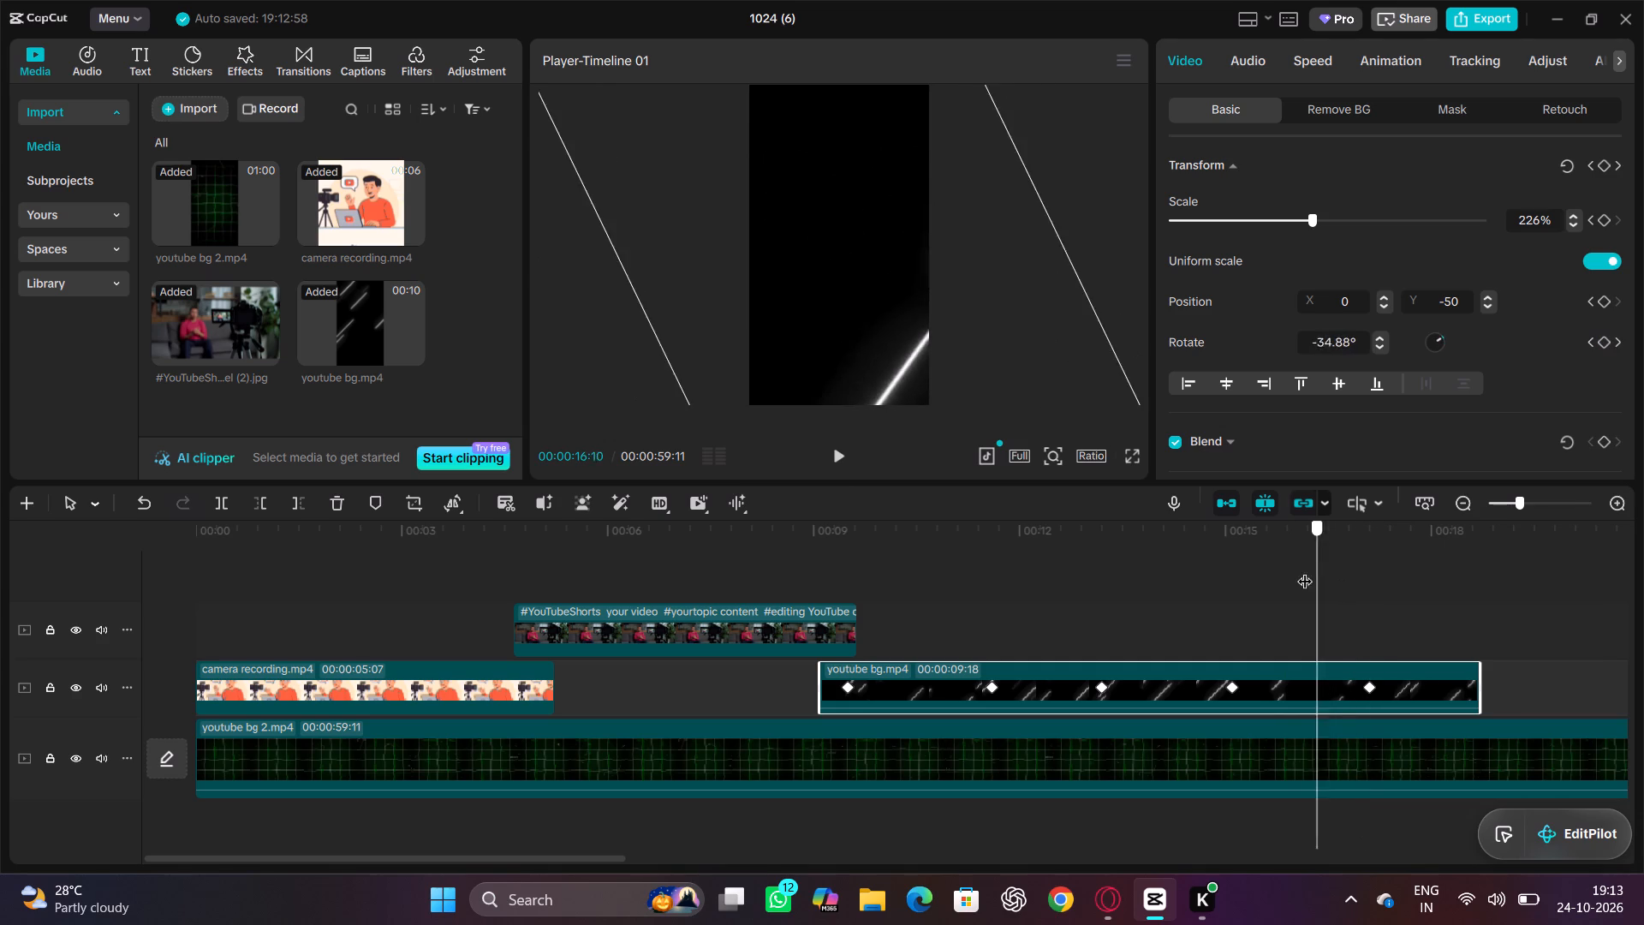
{"action": "left_click_drag", "start_coordinate": [1305, 570], "coordinate": [1155, 589]}
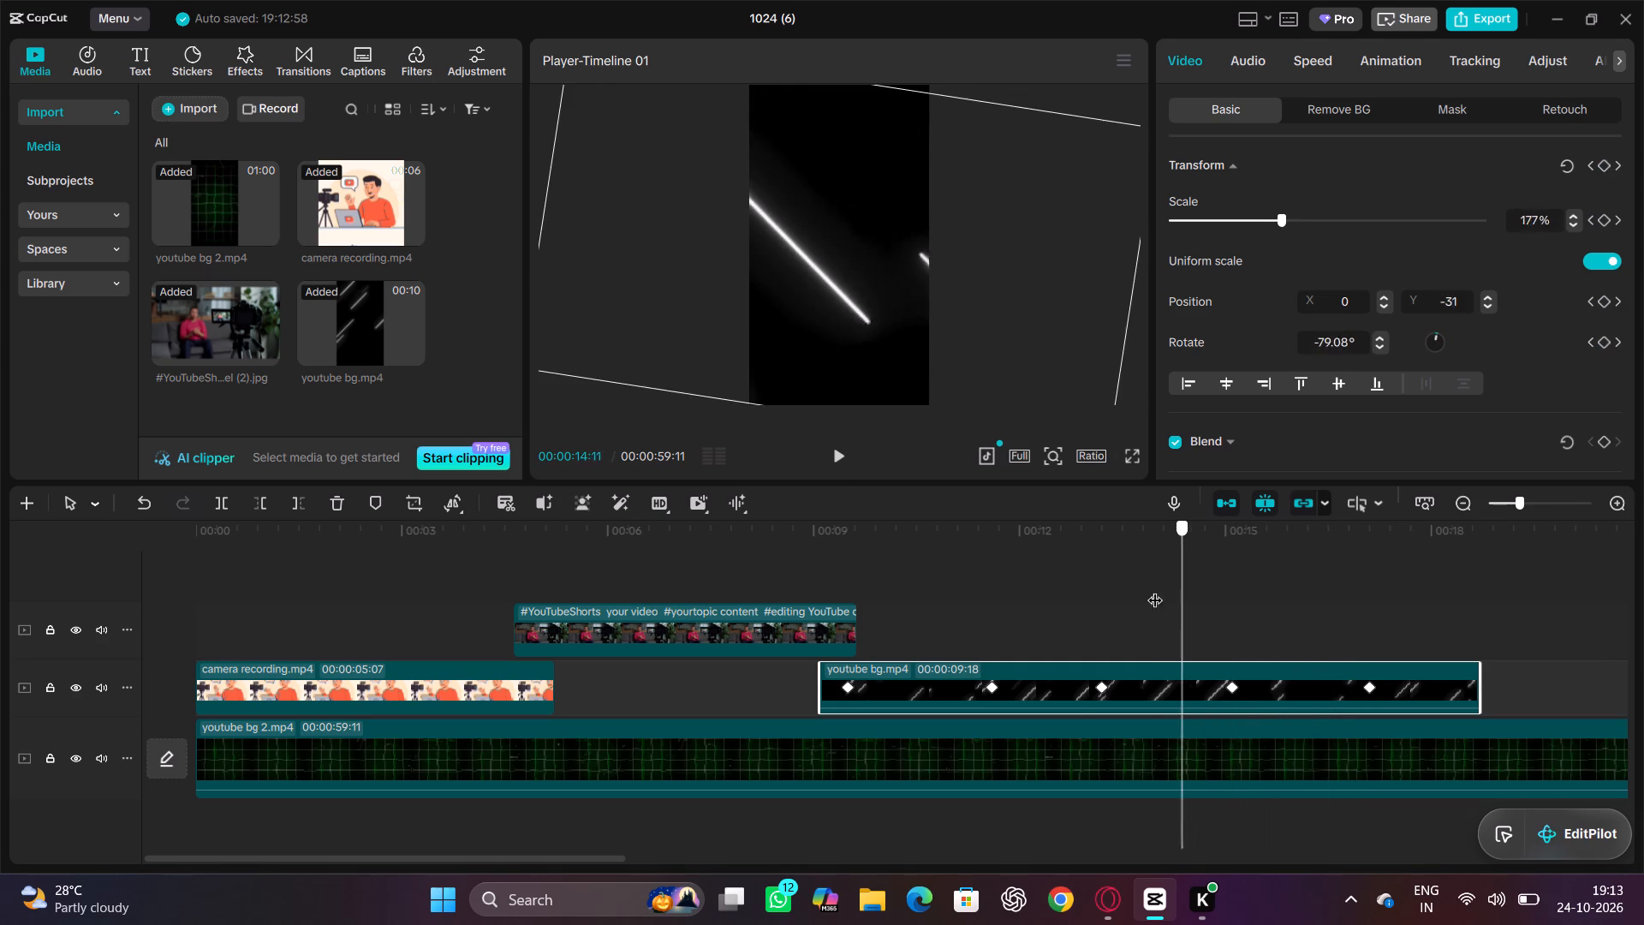
{"action": "left_click_drag", "start_coordinate": [1155, 589], "coordinate": [1176, 601]}
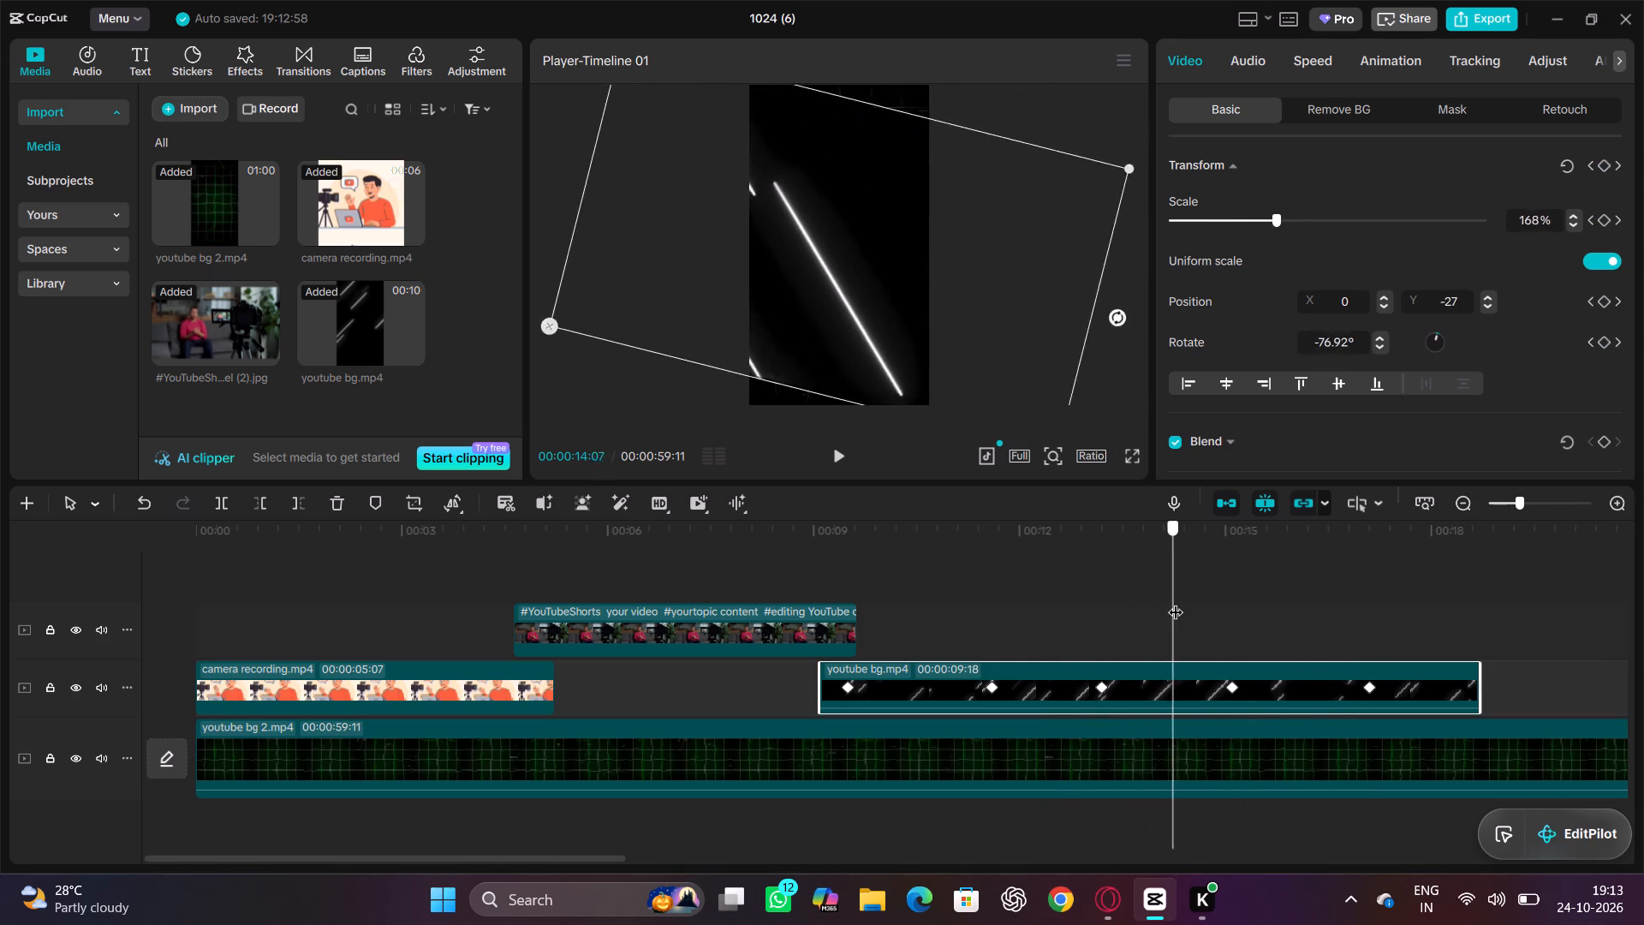
{"action": "left_click_drag", "start_coordinate": [1176, 601], "coordinate": [1322, 605]}
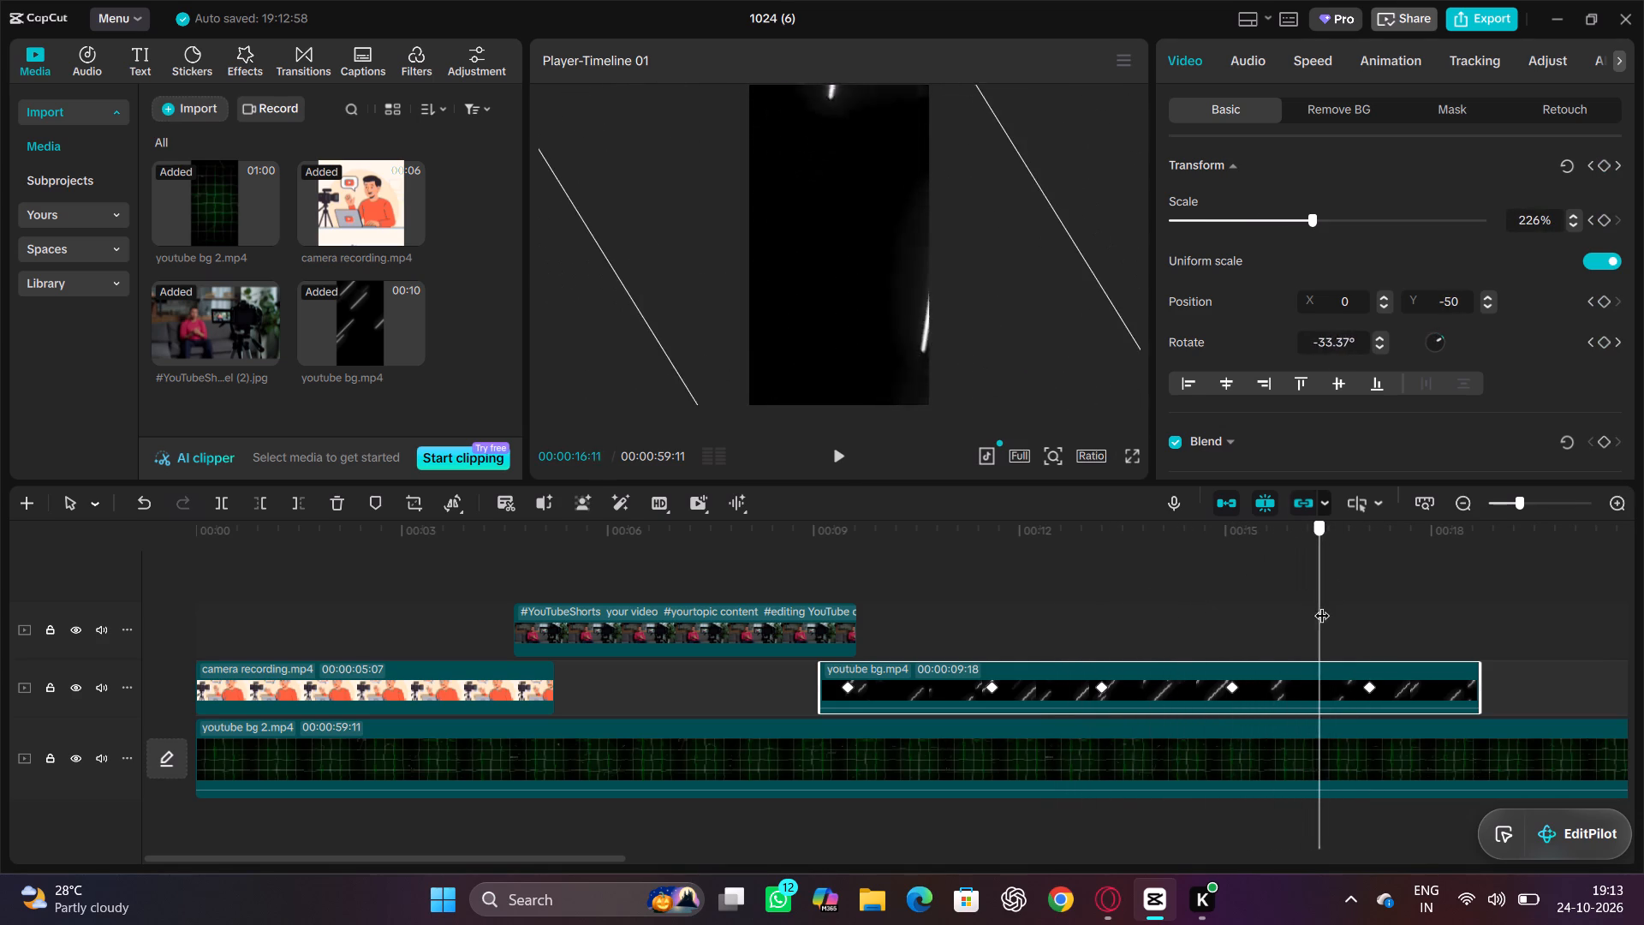
{"action": "left_click_drag", "start_coordinate": [1322, 605], "coordinate": [1394, 608]}
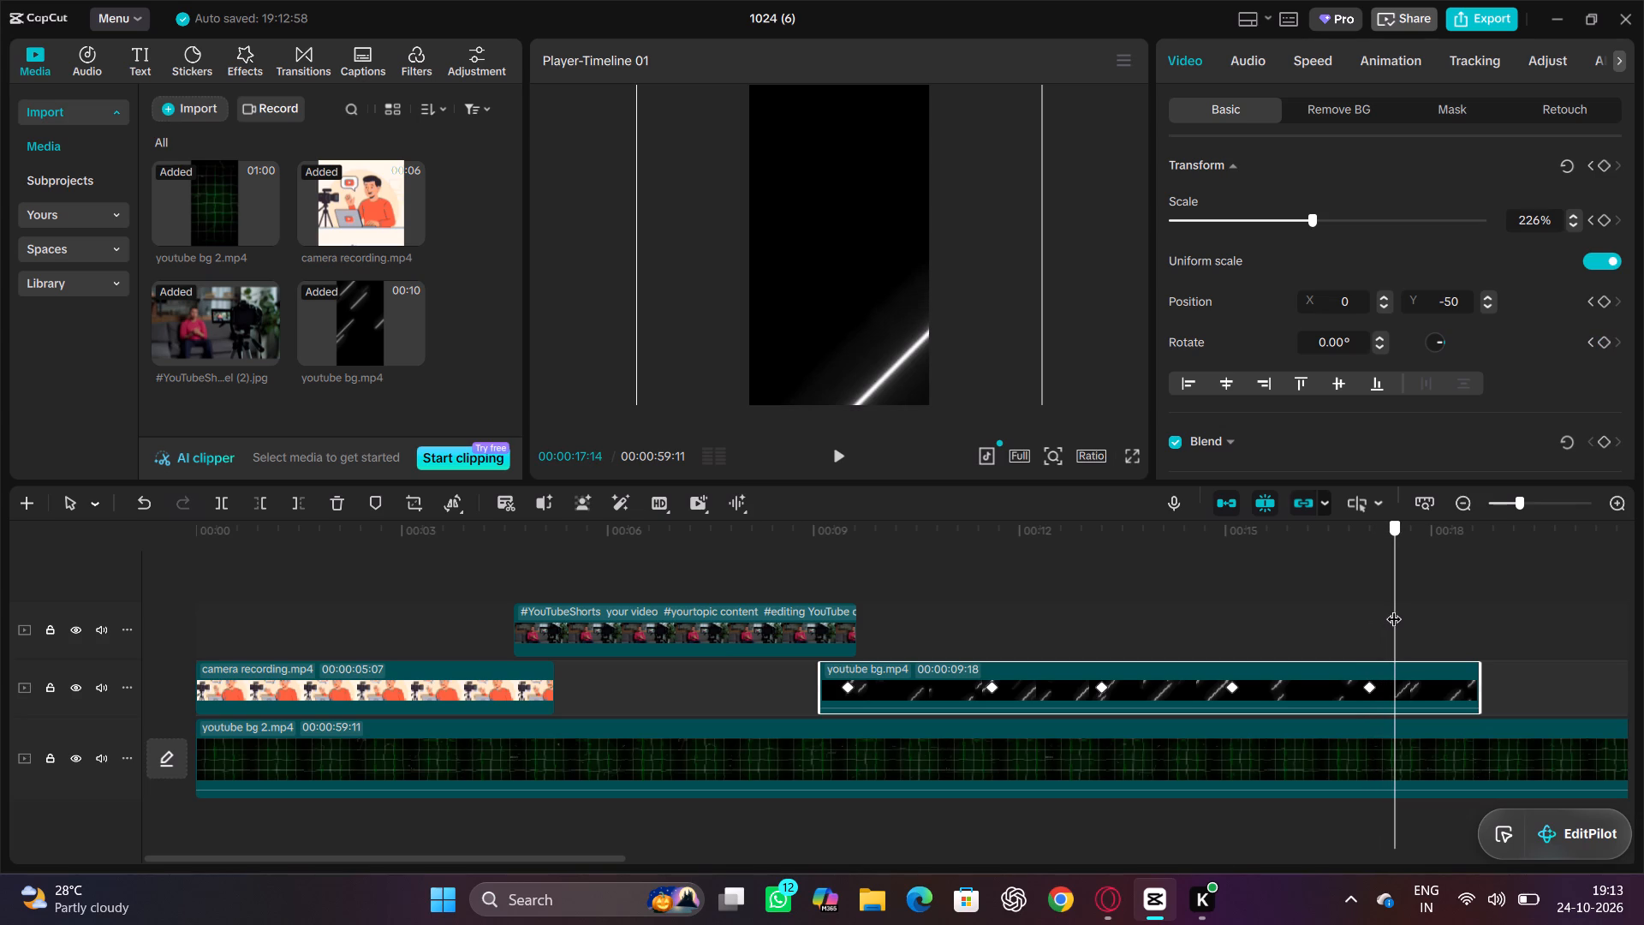
{"action": "left_click_drag", "start_coordinate": [1394, 608], "coordinate": [1394, 612]}
At 00:00:18:15, scale youtube bg.mp4 to 72% and centre it in the frame at position X 0, Y 0.
{"action": "left_click_drag", "start_coordinate": [1394, 612], "coordinate": [1468, 643]}
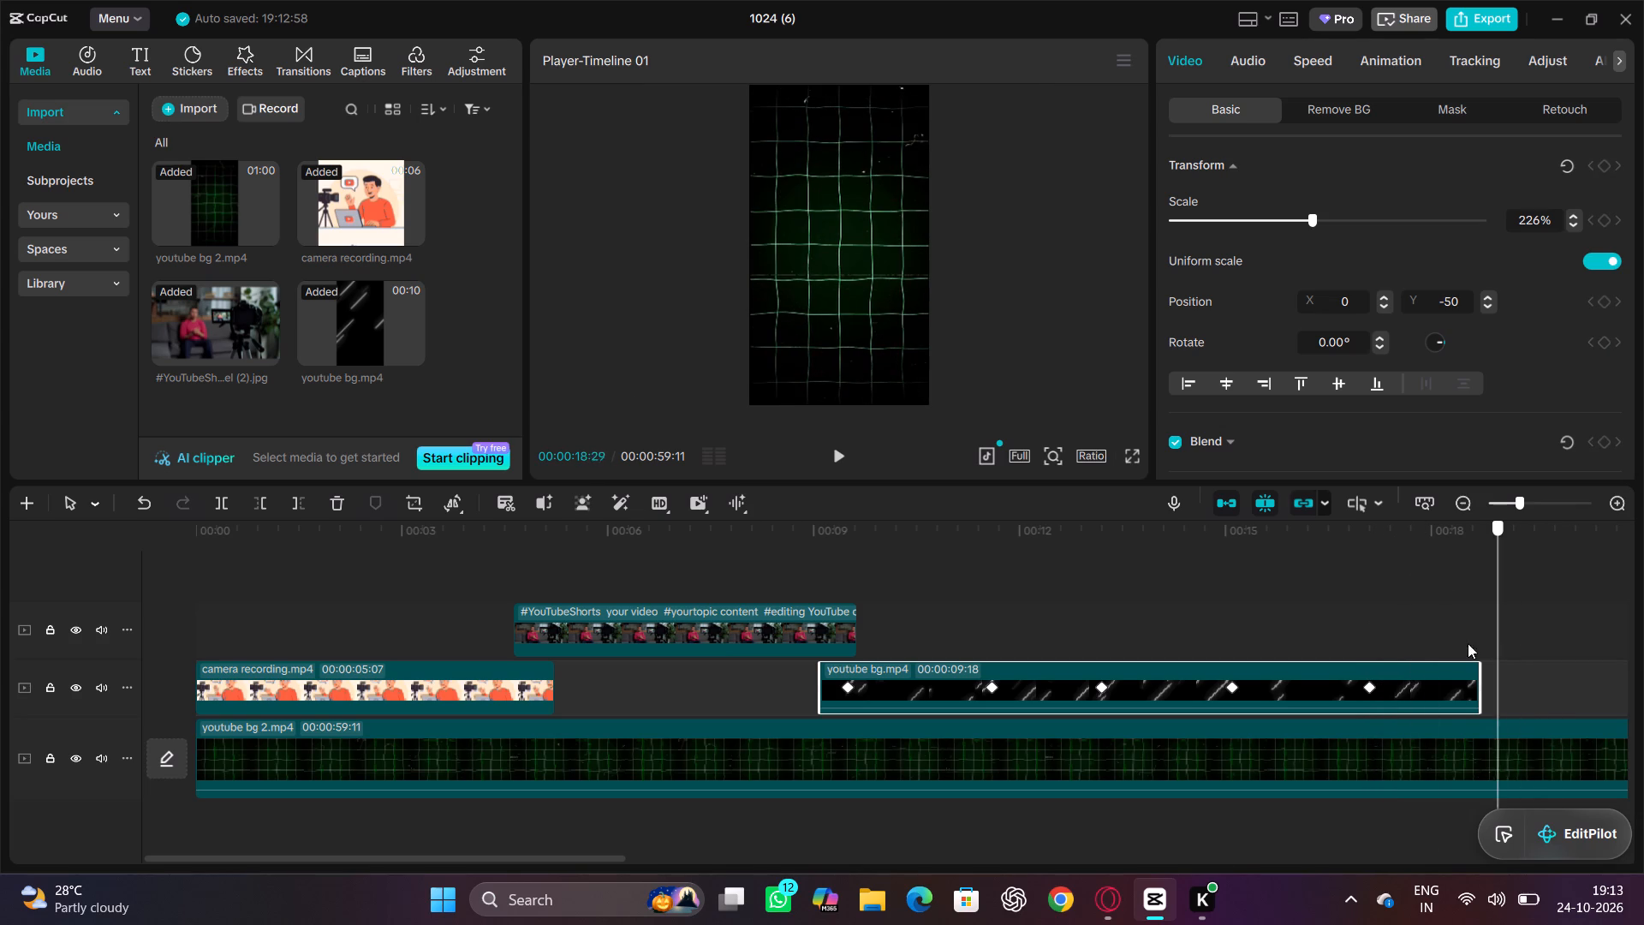
{"action": "left_click_drag", "start_coordinate": [1468, 643], "coordinate": [1467, 643]}
{"action": "left_click_drag", "start_coordinate": [808, 339], "coordinate": [693, 69]}
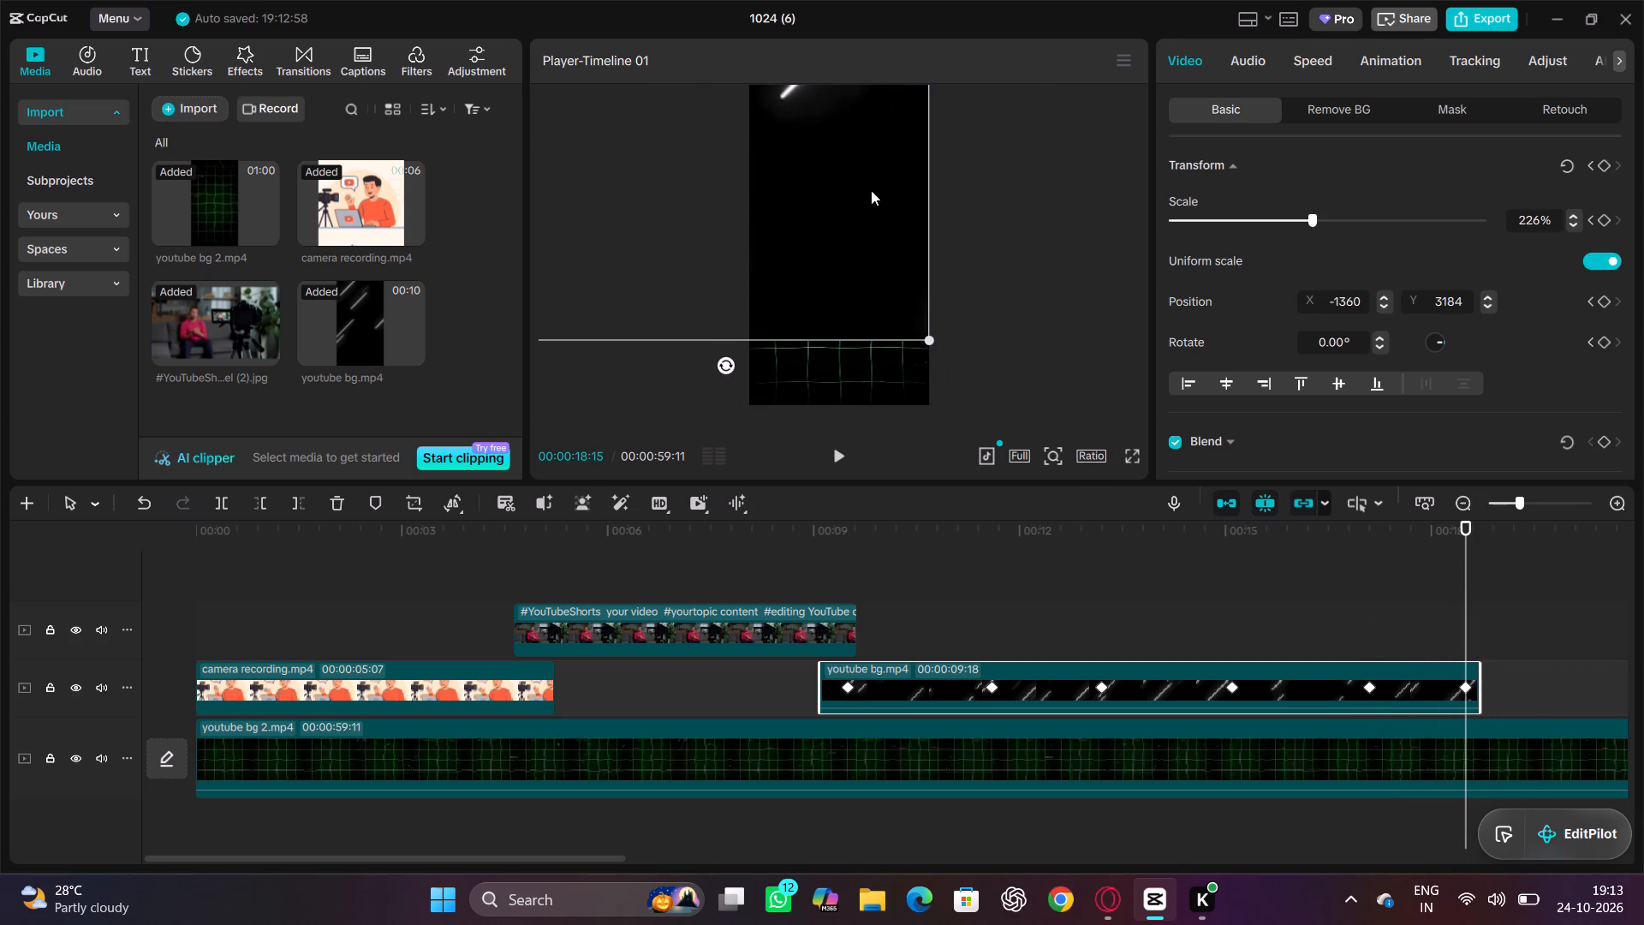
{"action": "left_click_drag", "start_coordinate": [926, 342], "coordinate": [821, 234]}
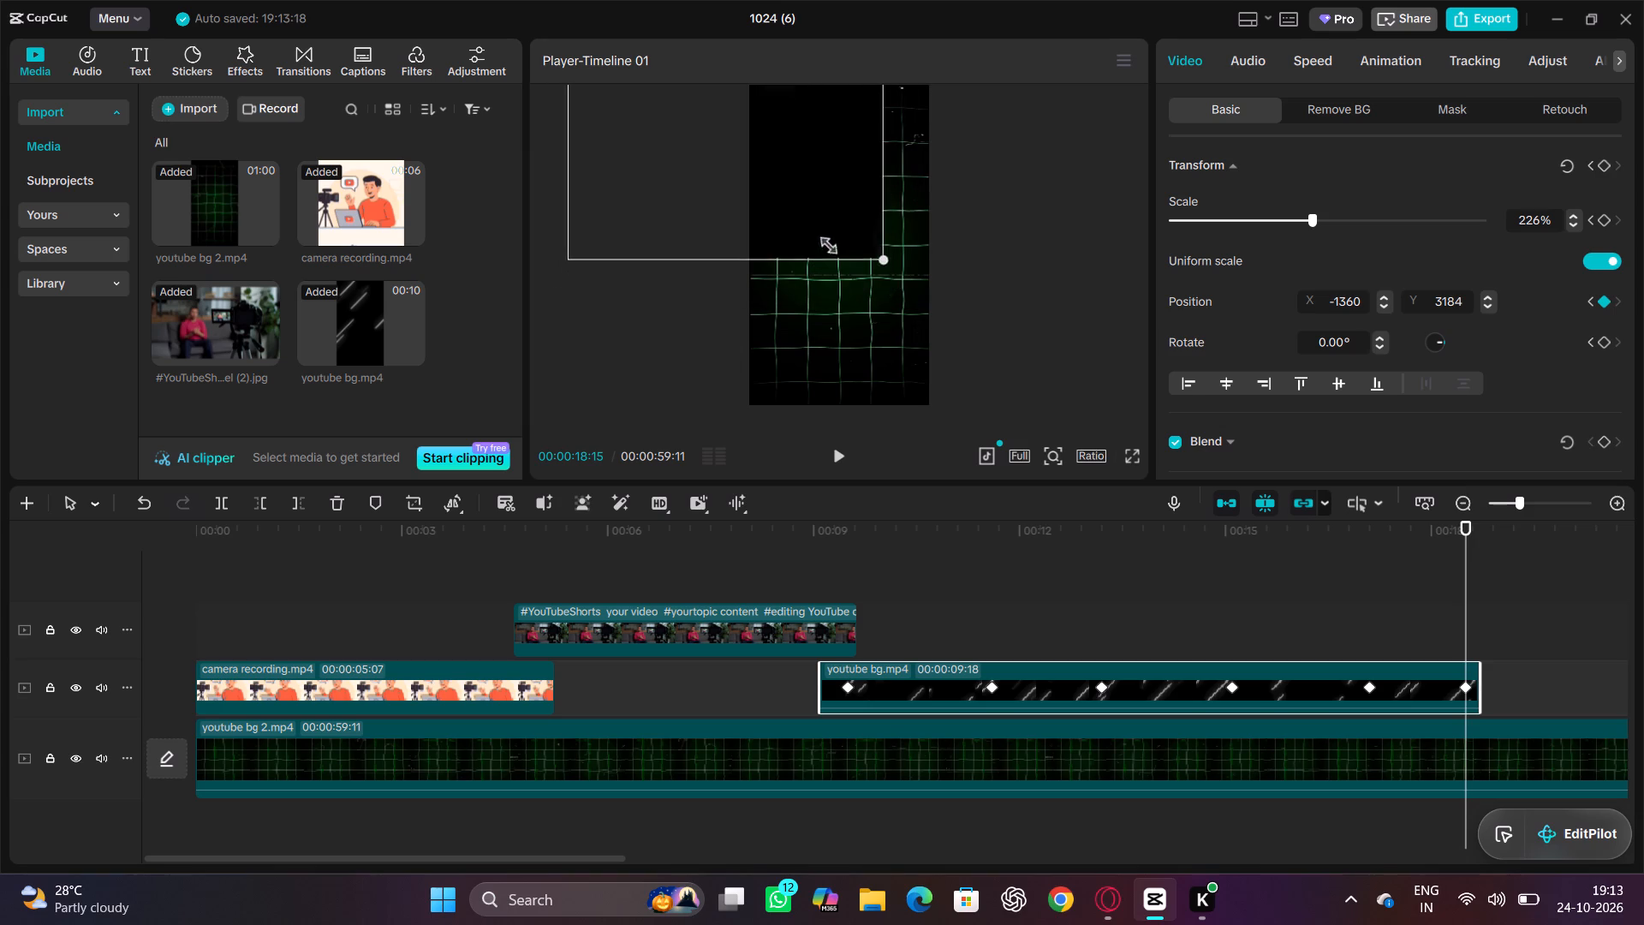
{"action": "left_click_drag", "start_coordinate": [821, 234], "coordinate": [783, 124]}
{"action": "left_click_drag", "start_coordinate": [783, 123], "coordinate": [844, 301]}
{"action": "left_click_drag", "start_coordinate": [901, 362], "coordinate": [834, 213]}
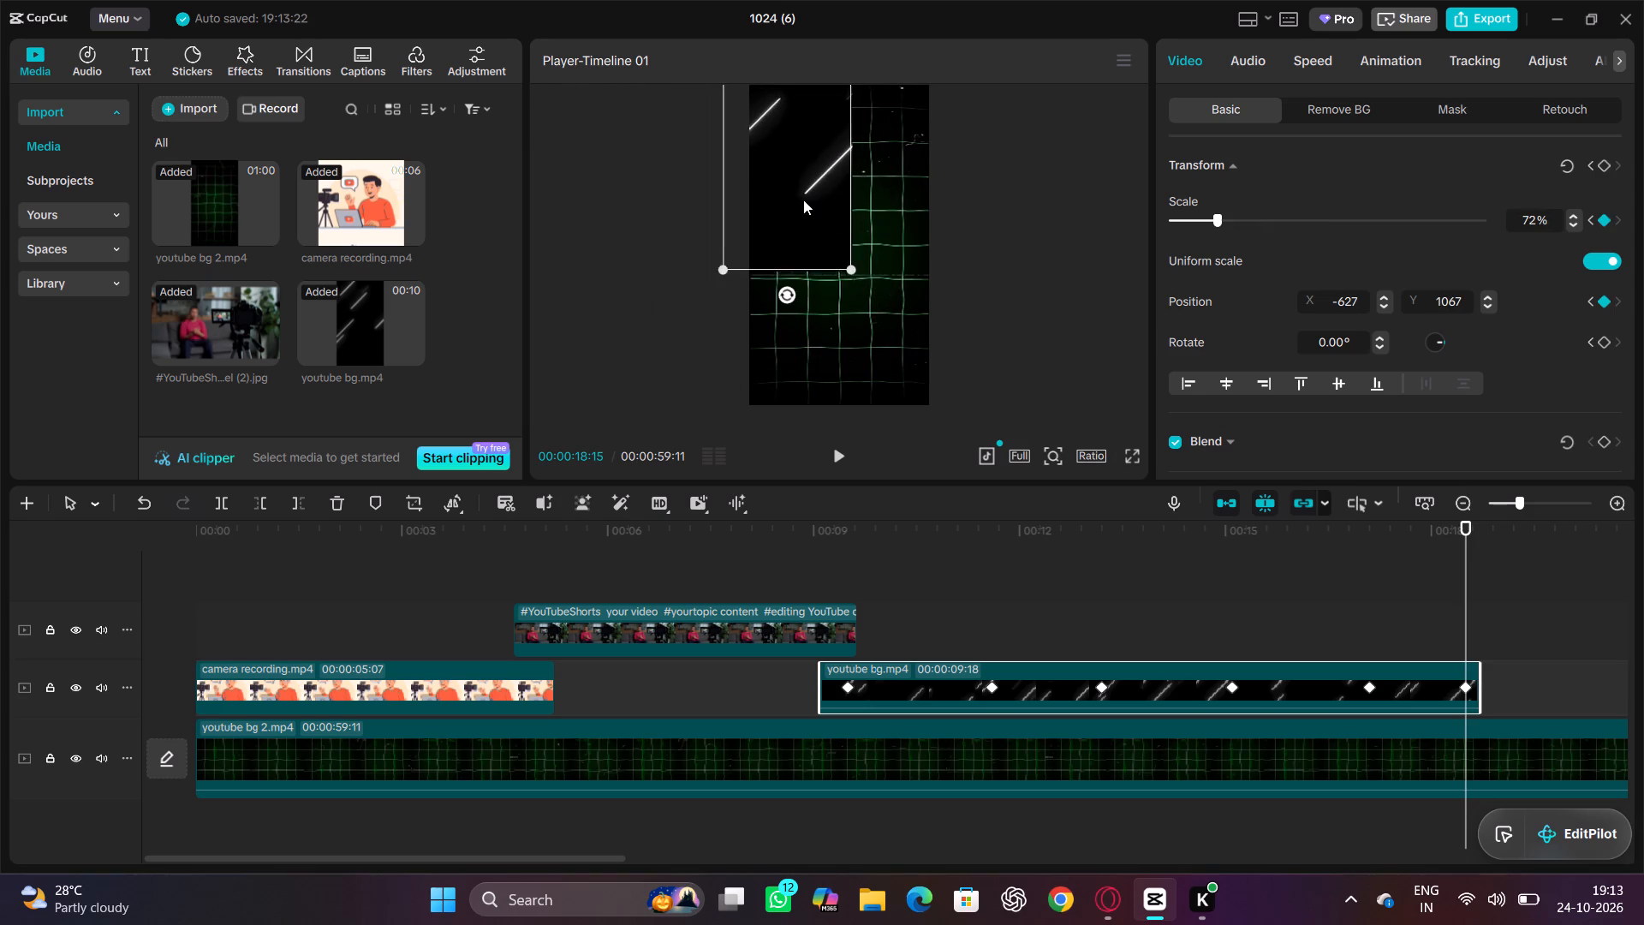
{"action": "left_click_drag", "start_coordinate": [802, 200], "coordinate": [856, 283]}
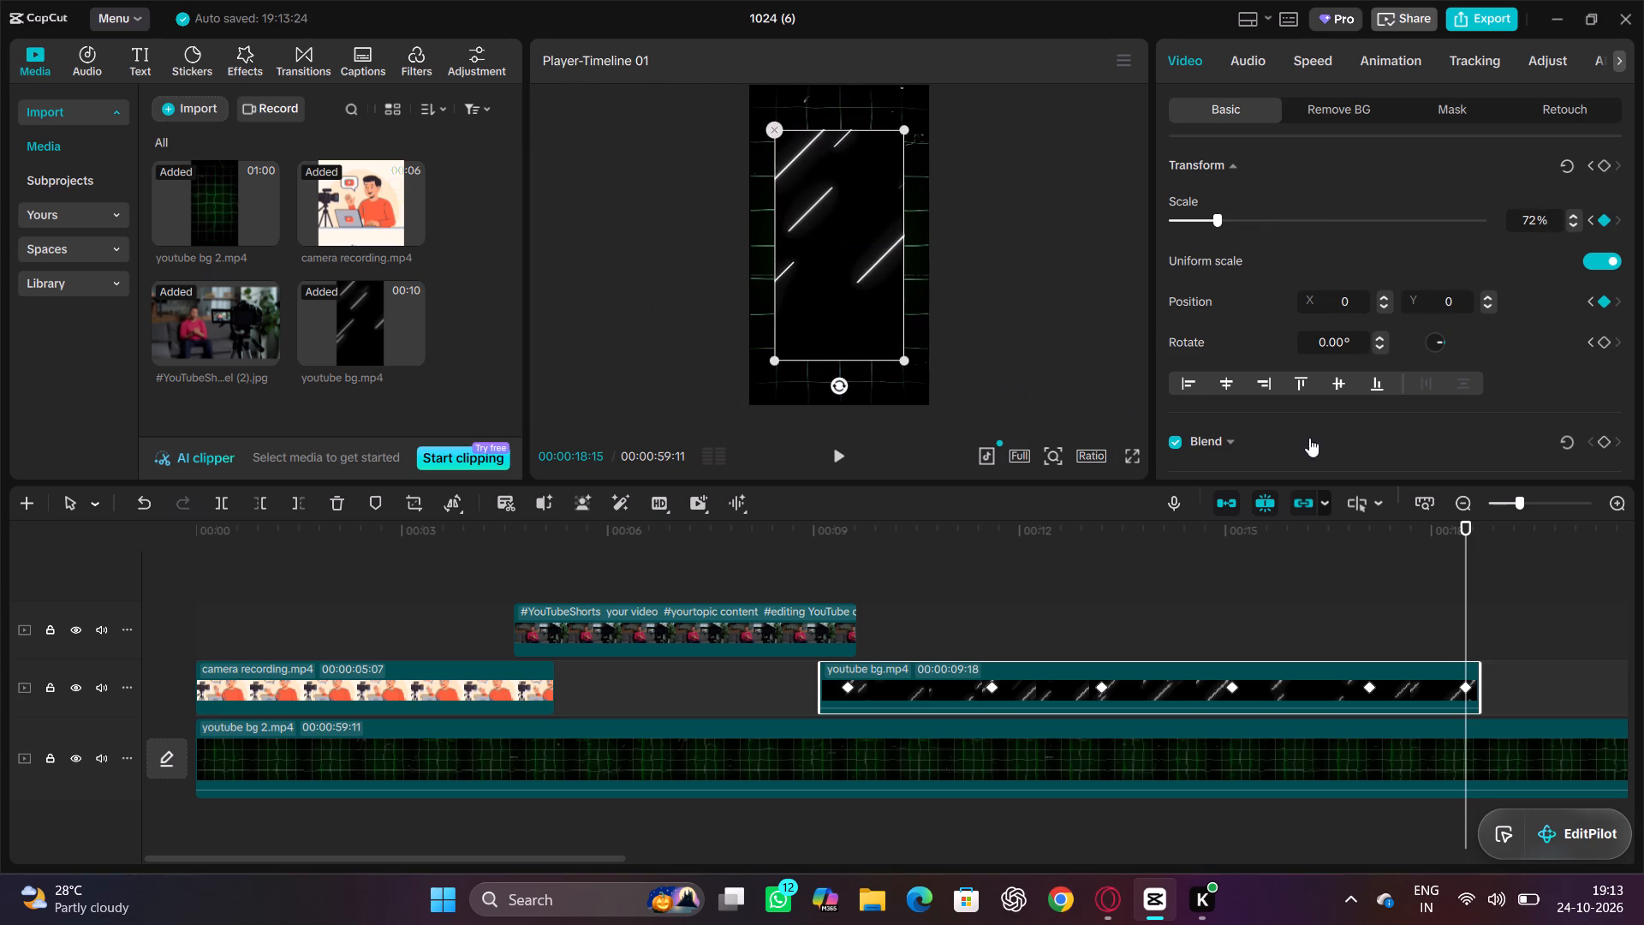
Scrub through the timeline to review the placed clips and the stretch following youtube bg.mp4.
{"action": "left_click_drag", "start_coordinate": [1461, 521], "coordinate": [143, 514]}
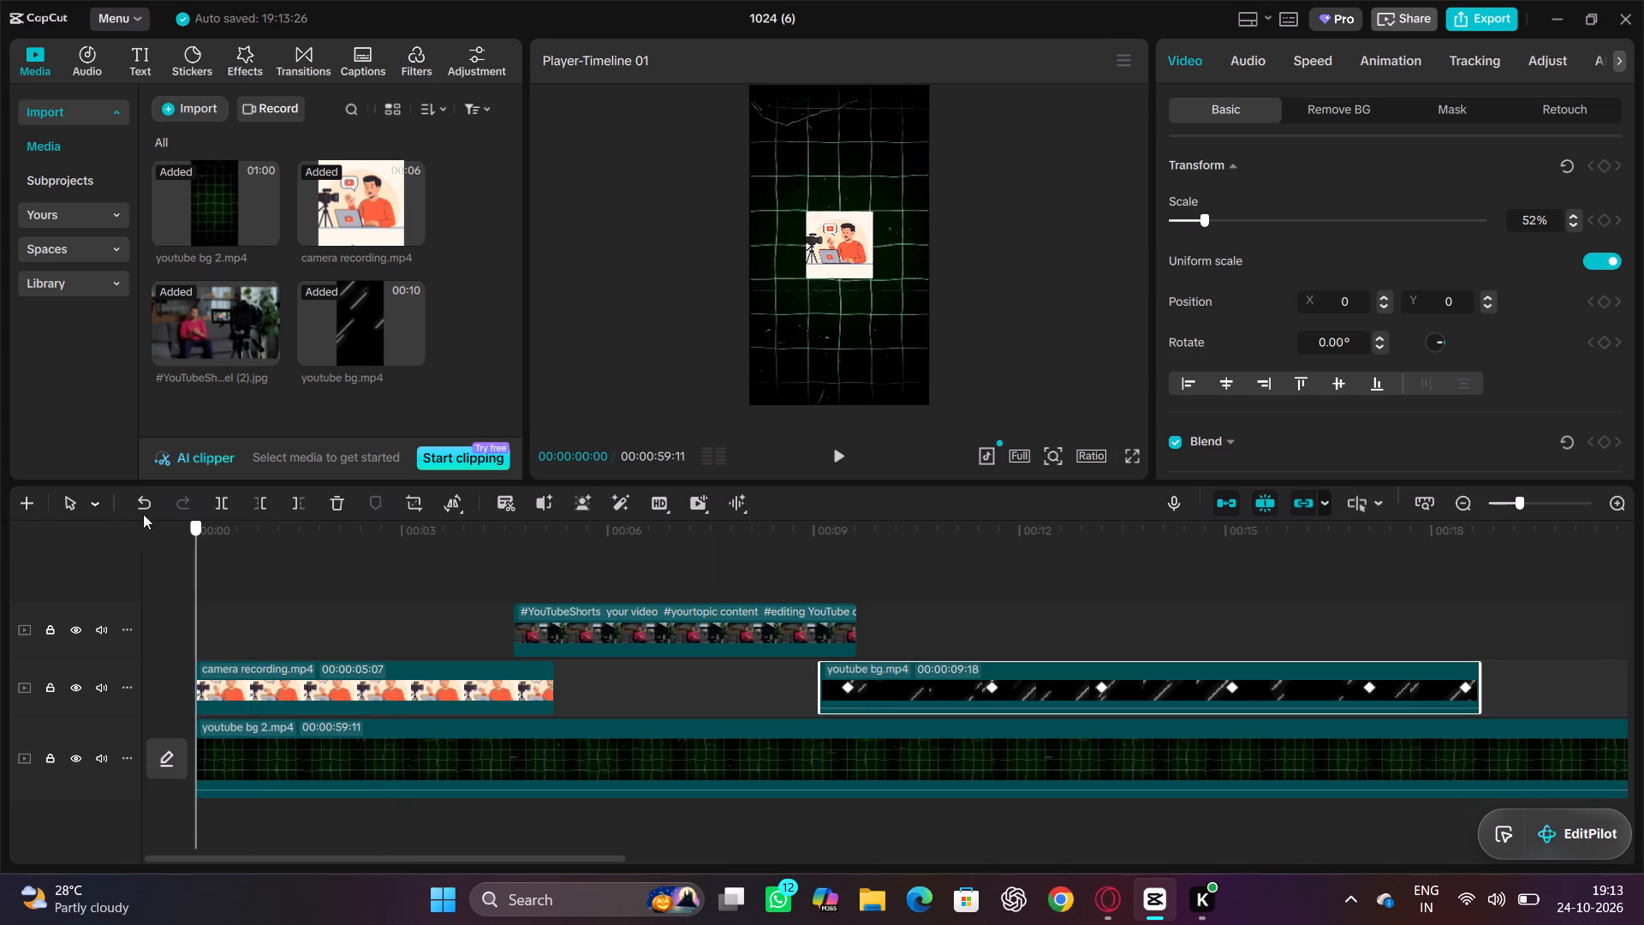
{"action": "left_click_drag", "start_coordinate": [143, 514], "coordinate": [1594, 693]}
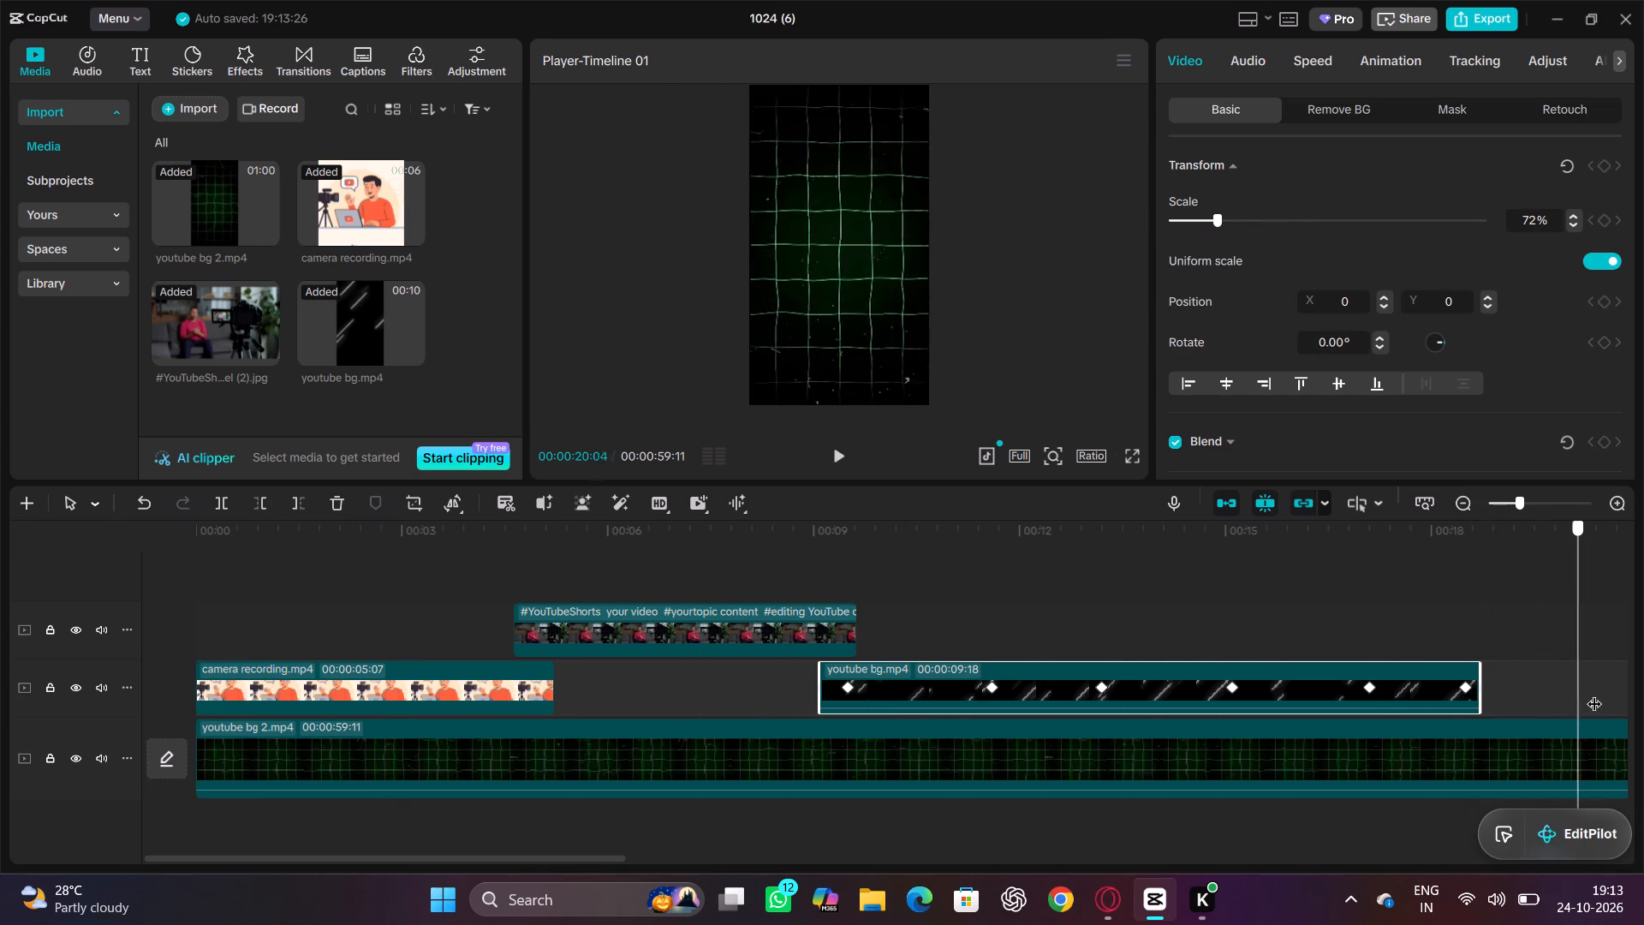
{"action": "left_click_drag", "start_coordinate": [1594, 693], "coordinate": [1603, 695]}
{"action": "scroll", "coordinate": [1241, 760], "scroll_direction": "down", "scroll_amount": 1}
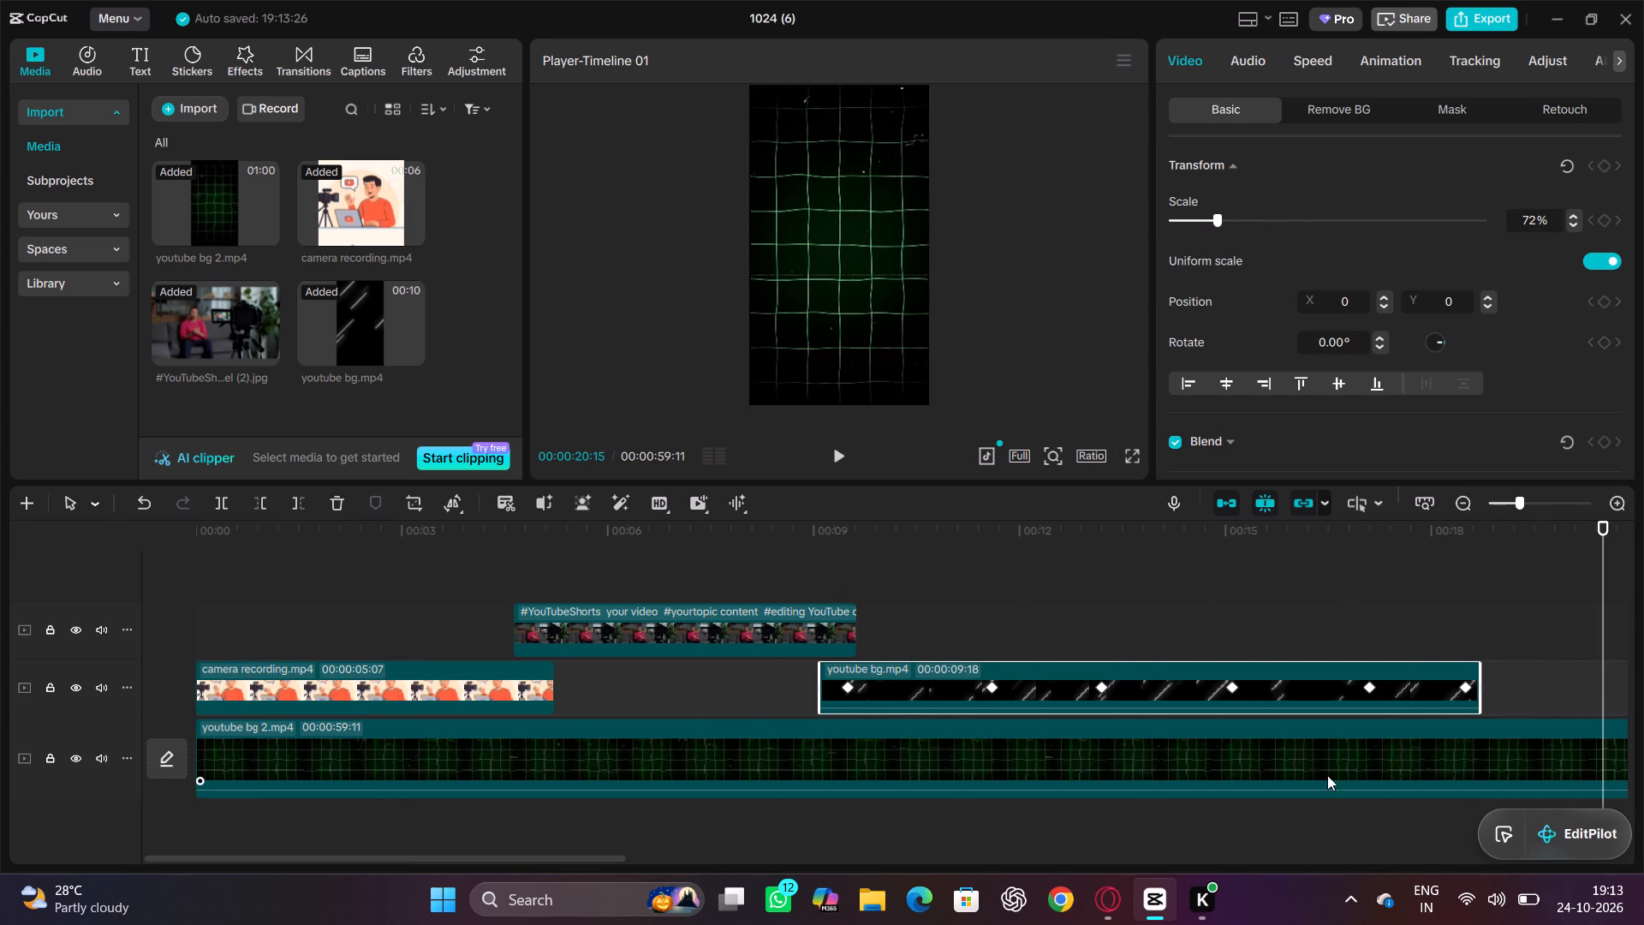
{"action": "left_click_drag", "start_coordinate": [1572, 583], "coordinate": [1147, 600]}
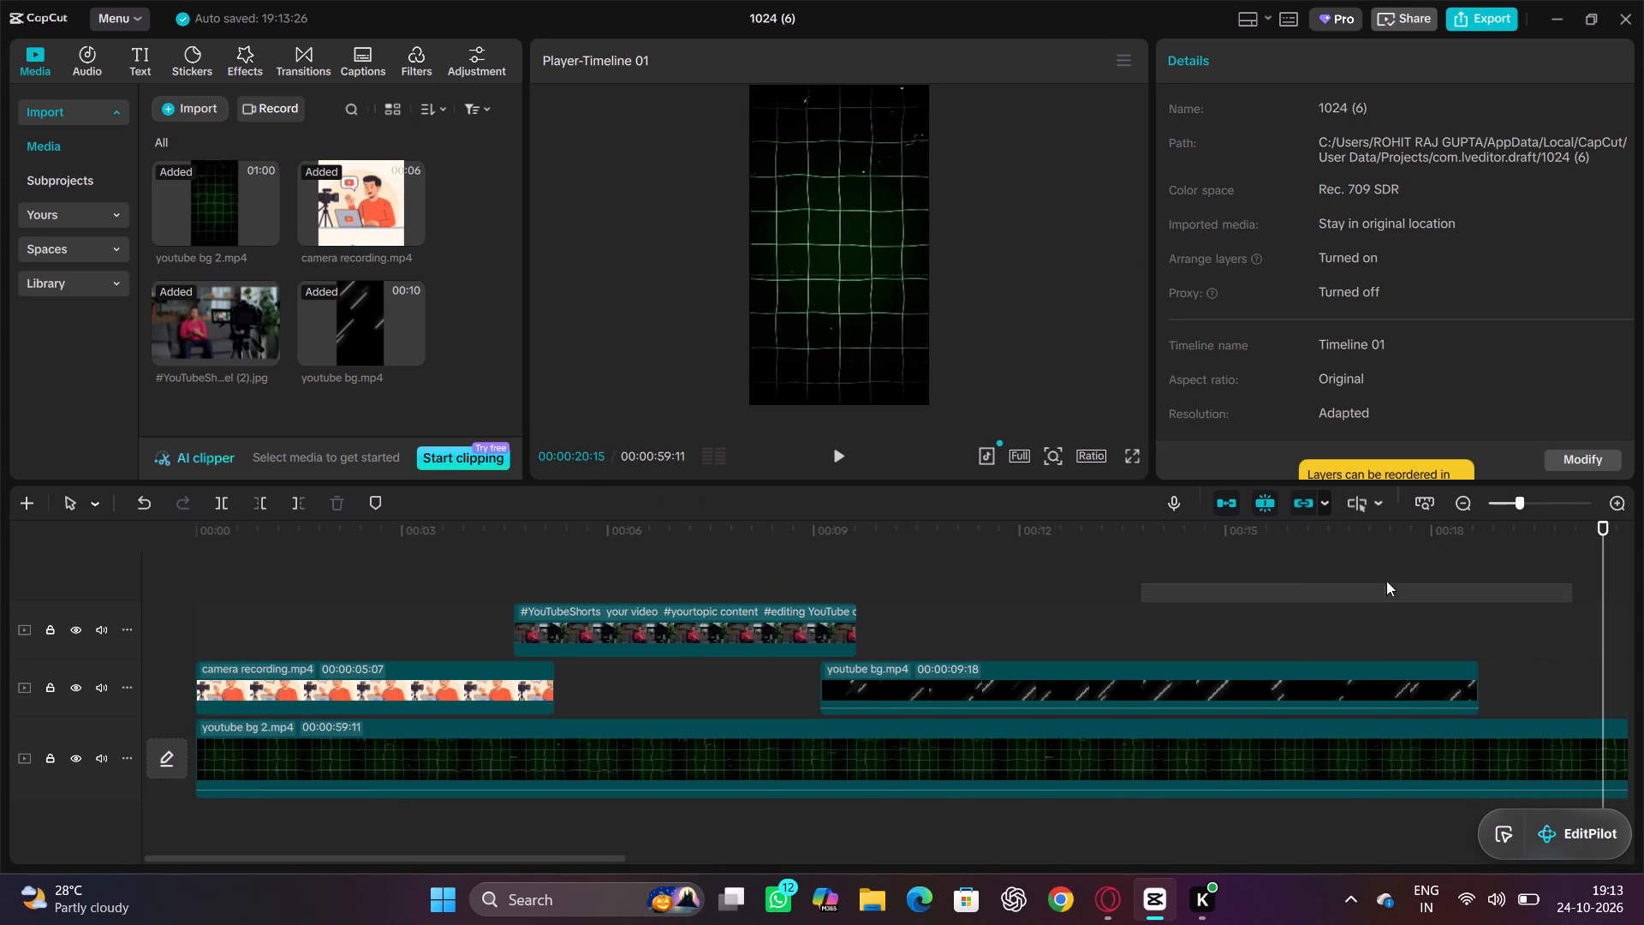
{"action": "left_click", "coordinate": [1618, 645]}
{"action": "left_click_drag", "start_coordinate": [1603, 636], "coordinate": [0, 628]}
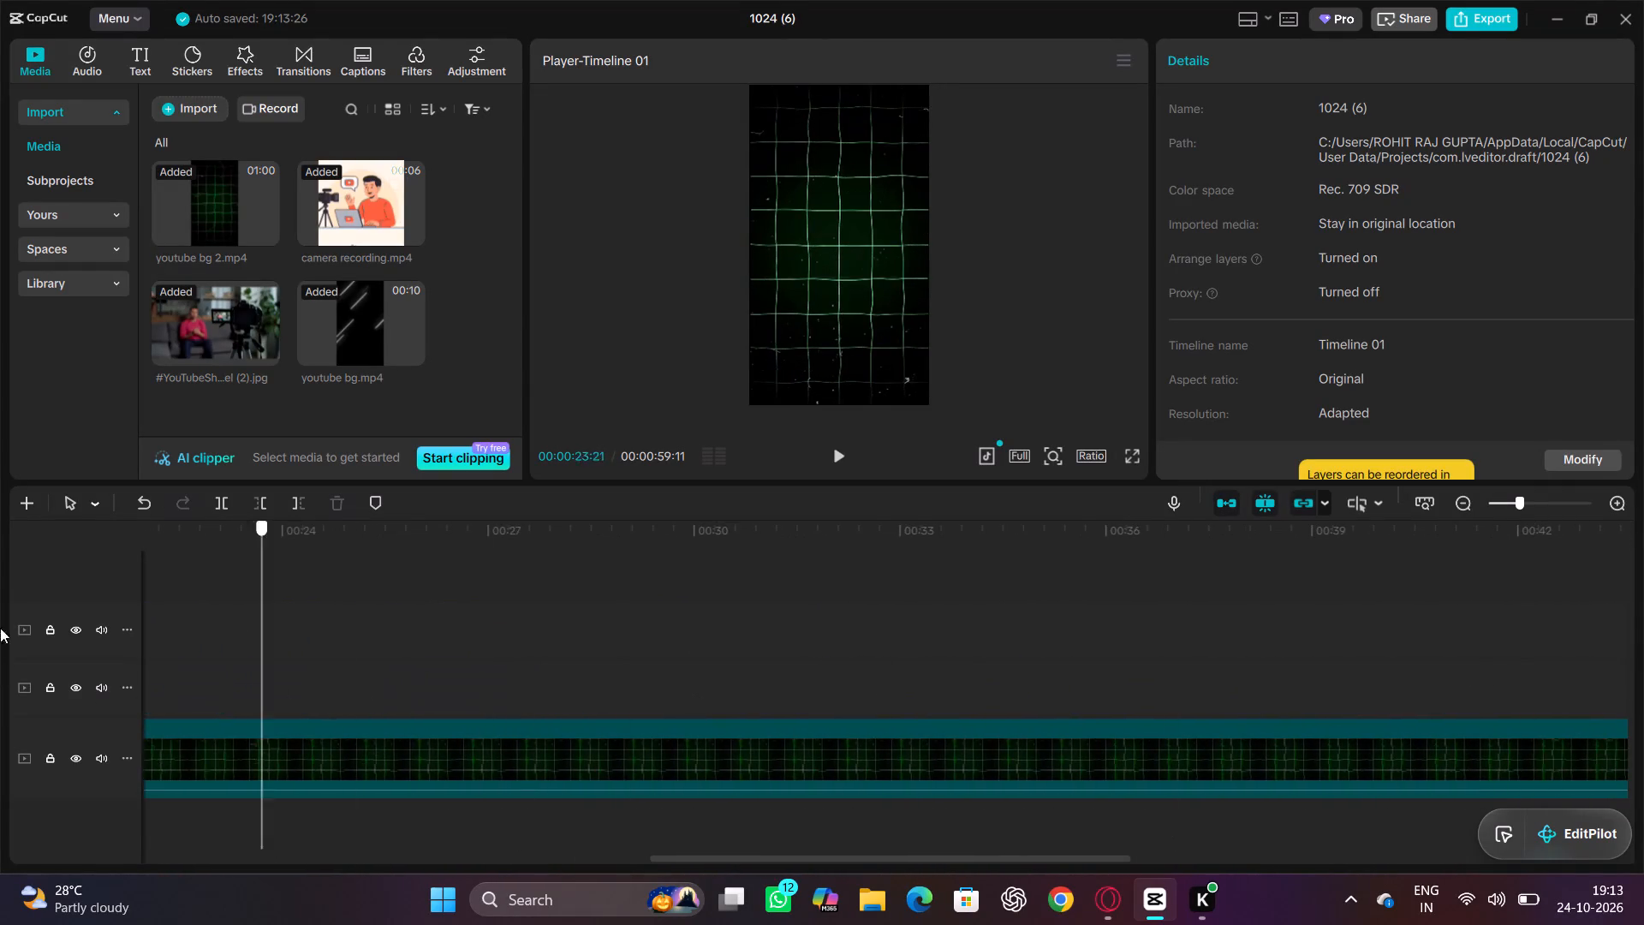
{"action": "left_click_drag", "start_coordinate": [0, 628], "coordinate": [1335, 746]}
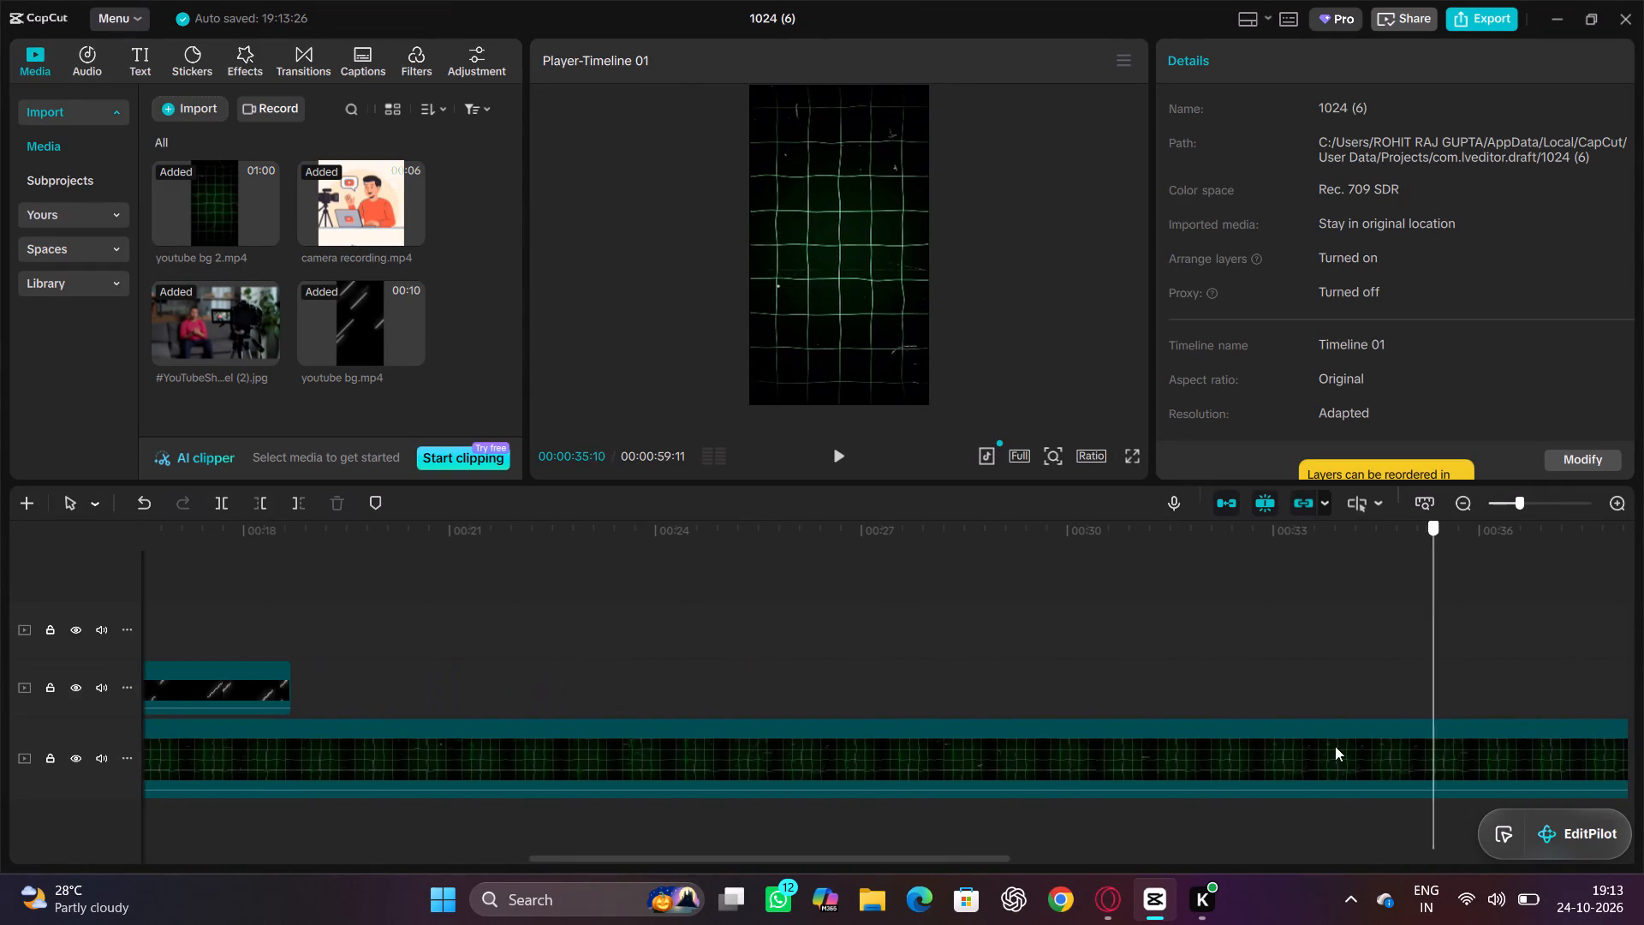
{"action": "left_click_drag", "start_coordinate": [1335, 746], "coordinate": [1643, 837]}
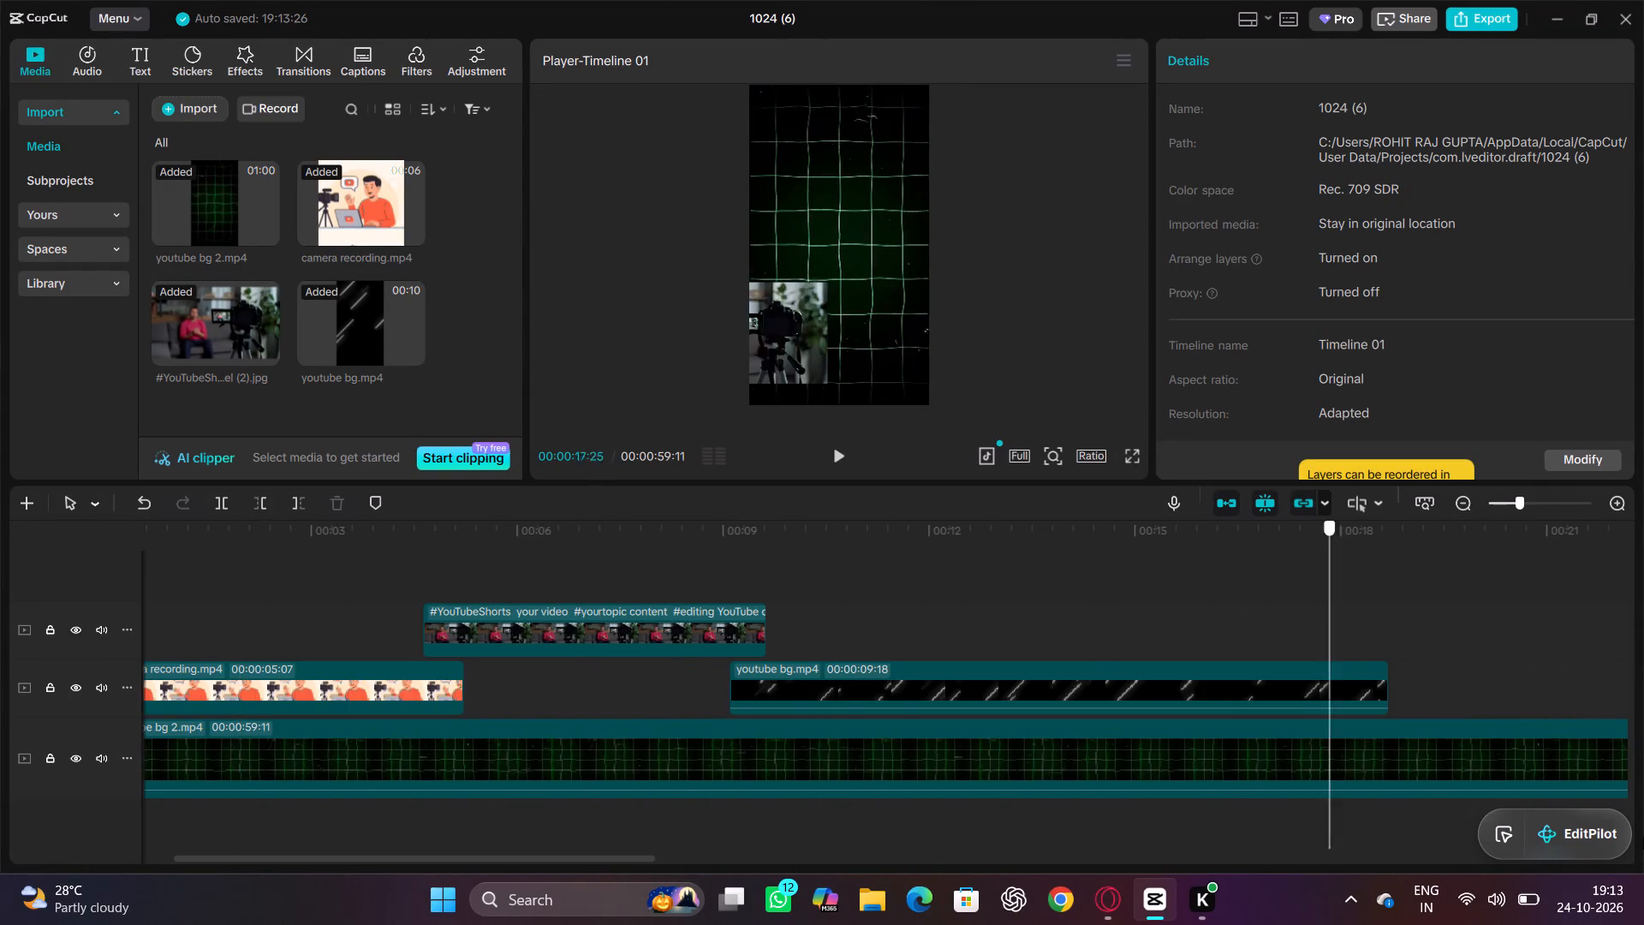
{"action": "left_click_drag", "start_coordinate": [1643, 837], "coordinate": [1174, 880]}
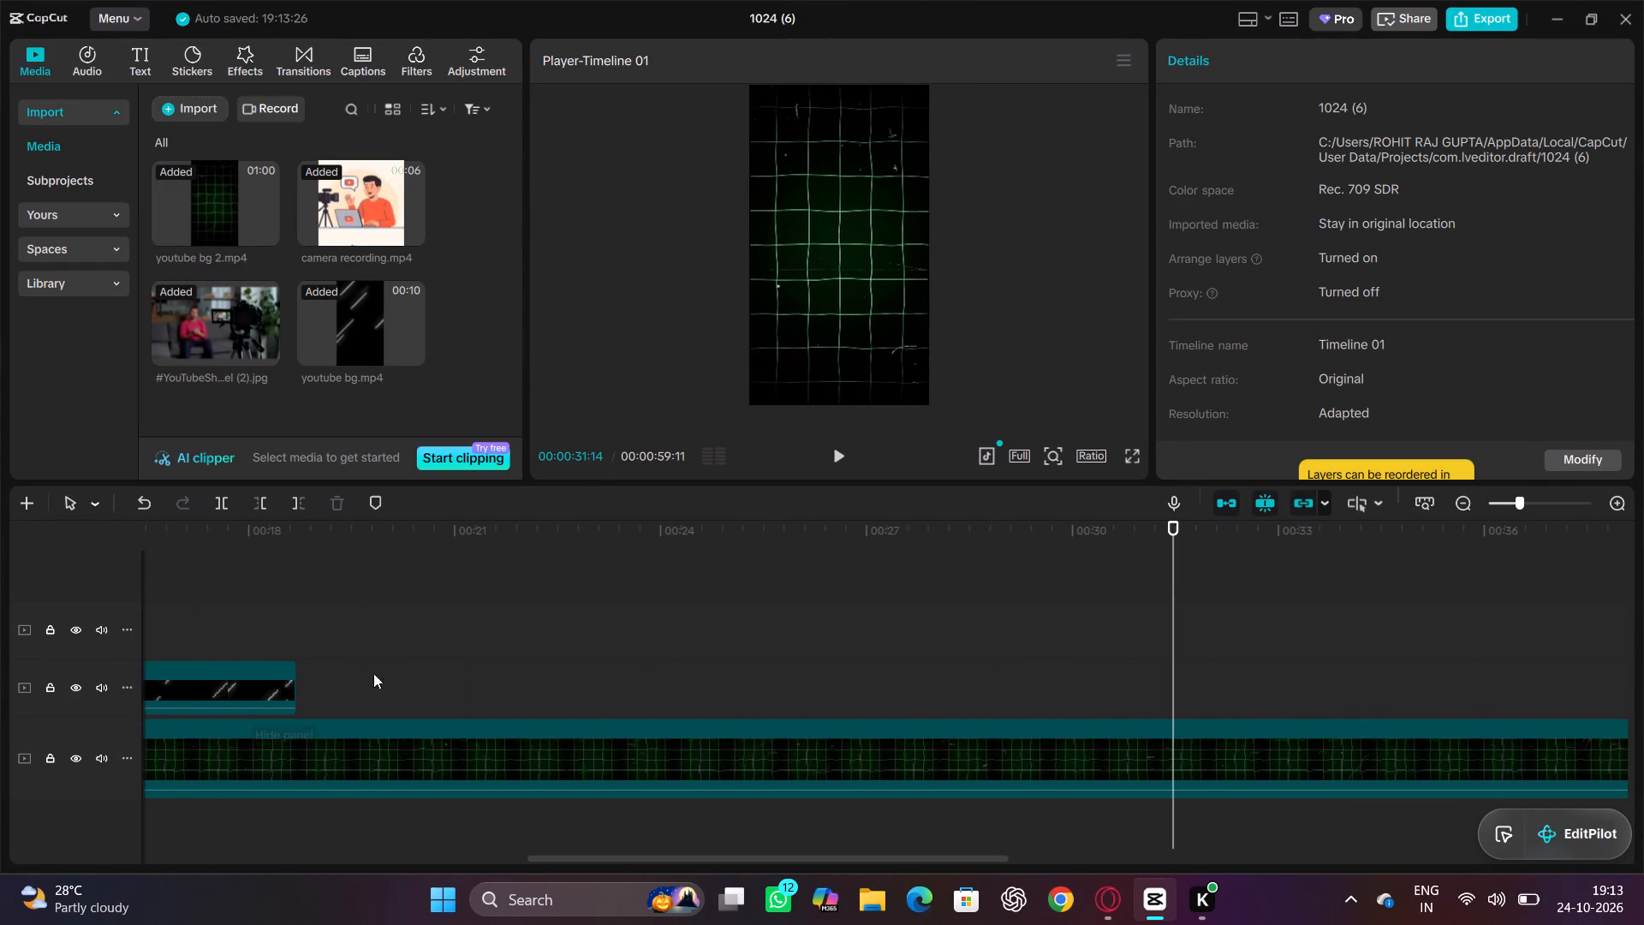
{"action": "left_click_drag", "start_coordinate": [393, 665], "coordinate": [585, 677]}
Import the image "How YouTube's Recommendation System Works In 2025.jpg" from Downloads.
{"action": "left_click", "coordinate": [152, 108]}
{"action": "left_click", "coordinate": [215, 161]}
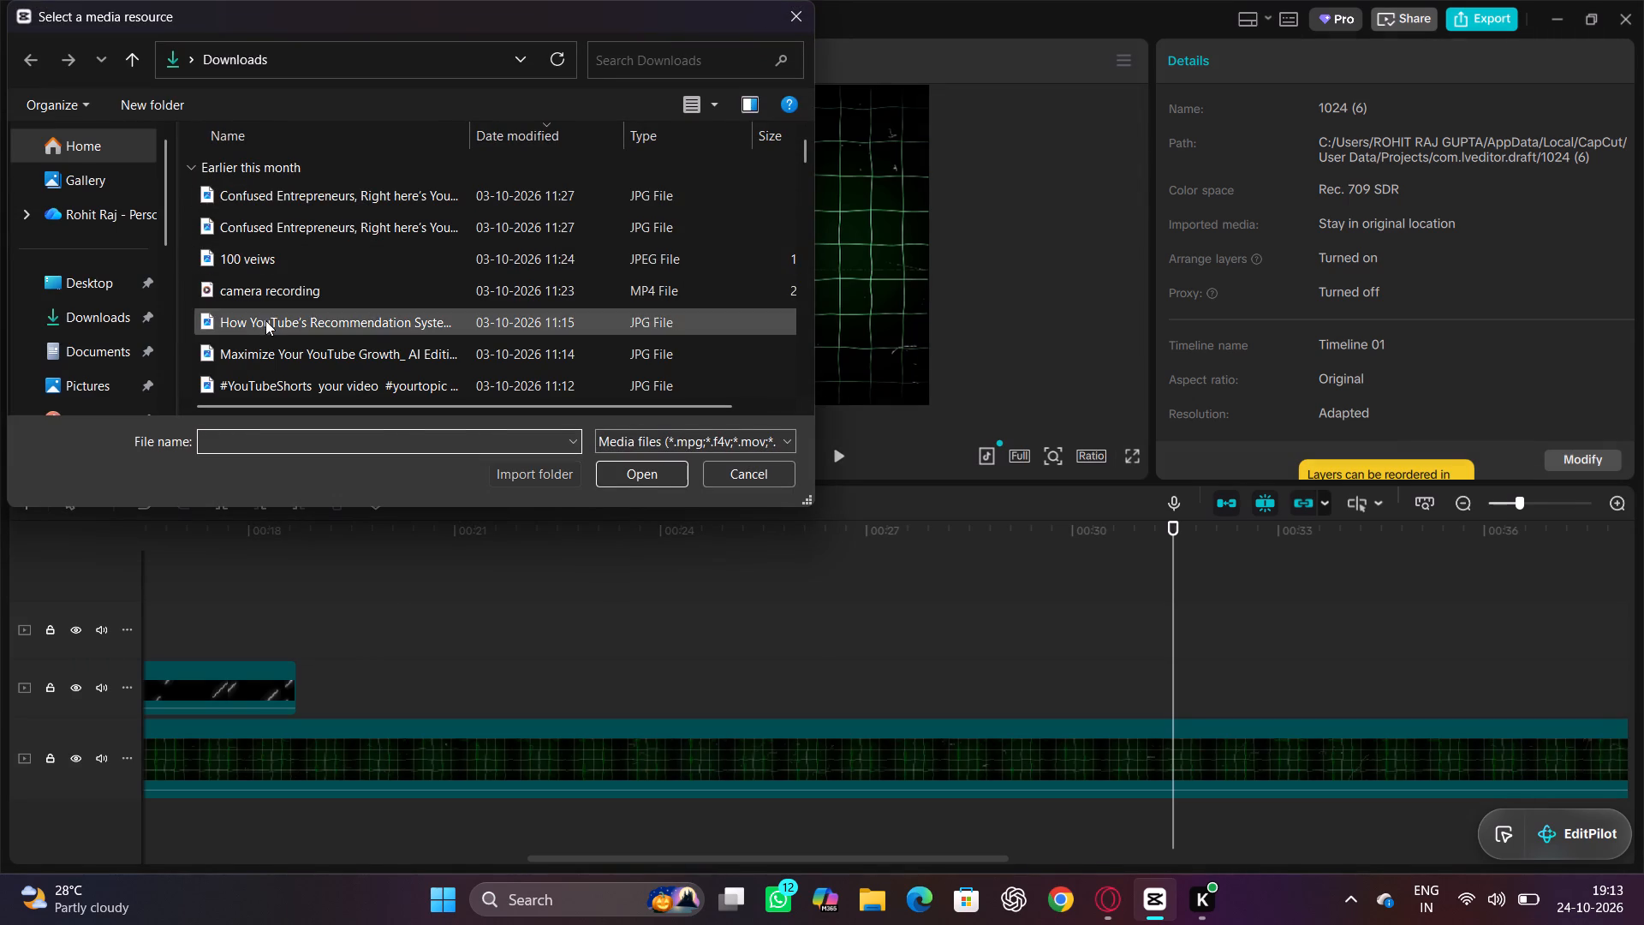
{"action": "double_click", "coordinate": [268, 328]}
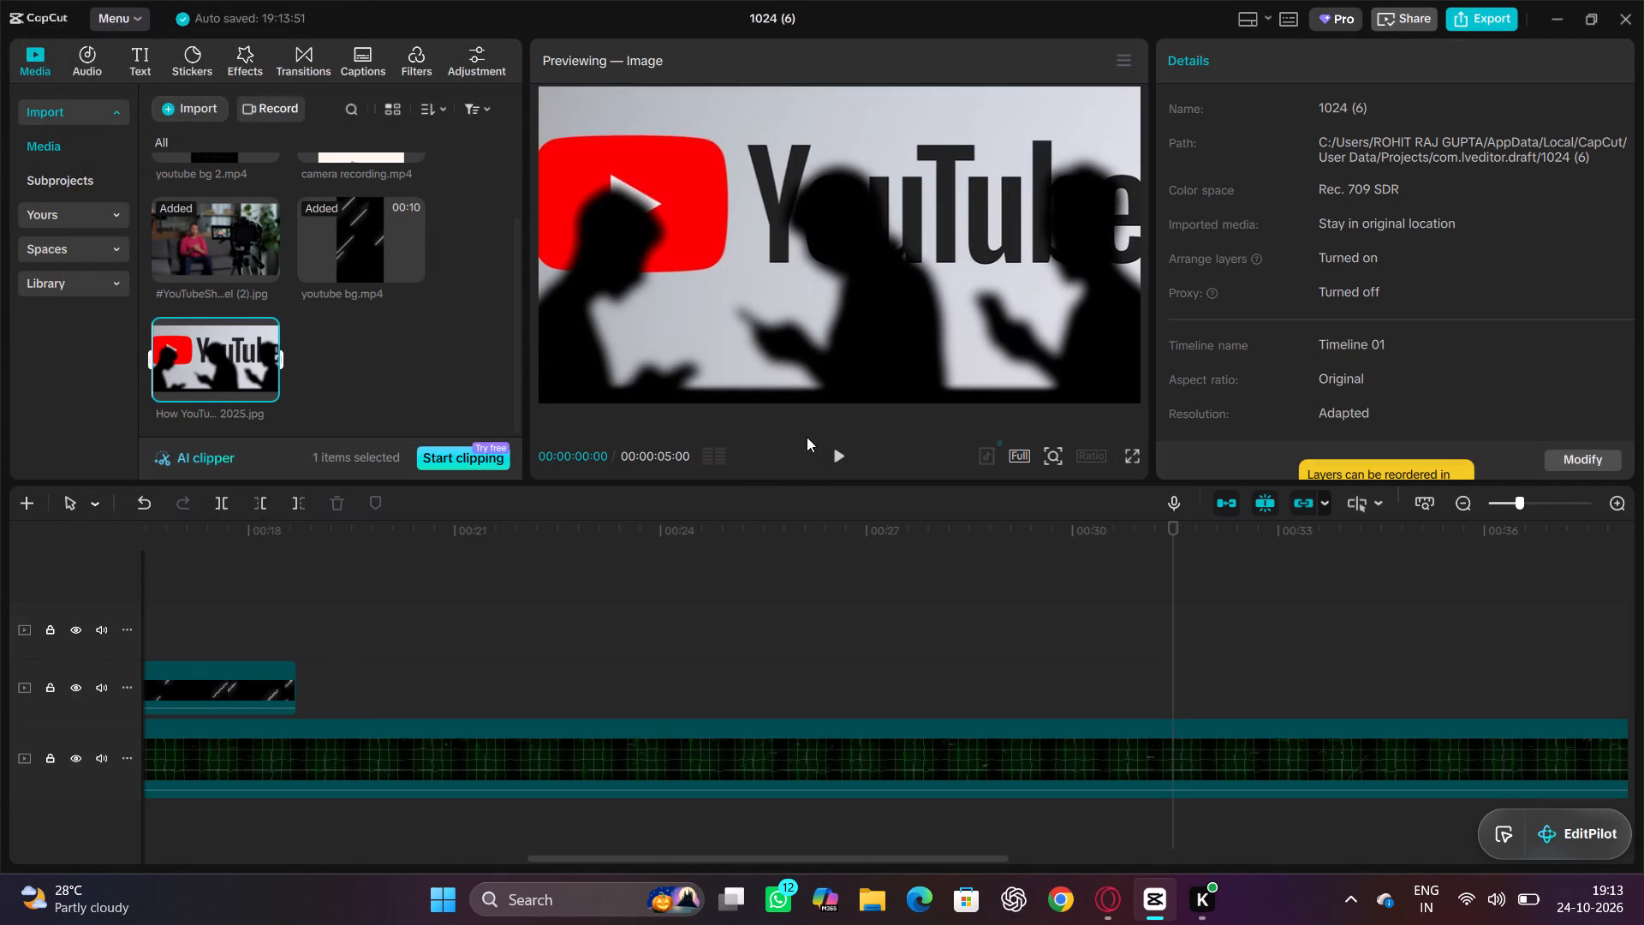
Place the imported YouTube image on the middle track directly after youtube bg.mp4 and extend its duration to 00:00:15:01.
{"action": "left_click_drag", "start_coordinate": [219, 361], "coordinate": [382, 675]}
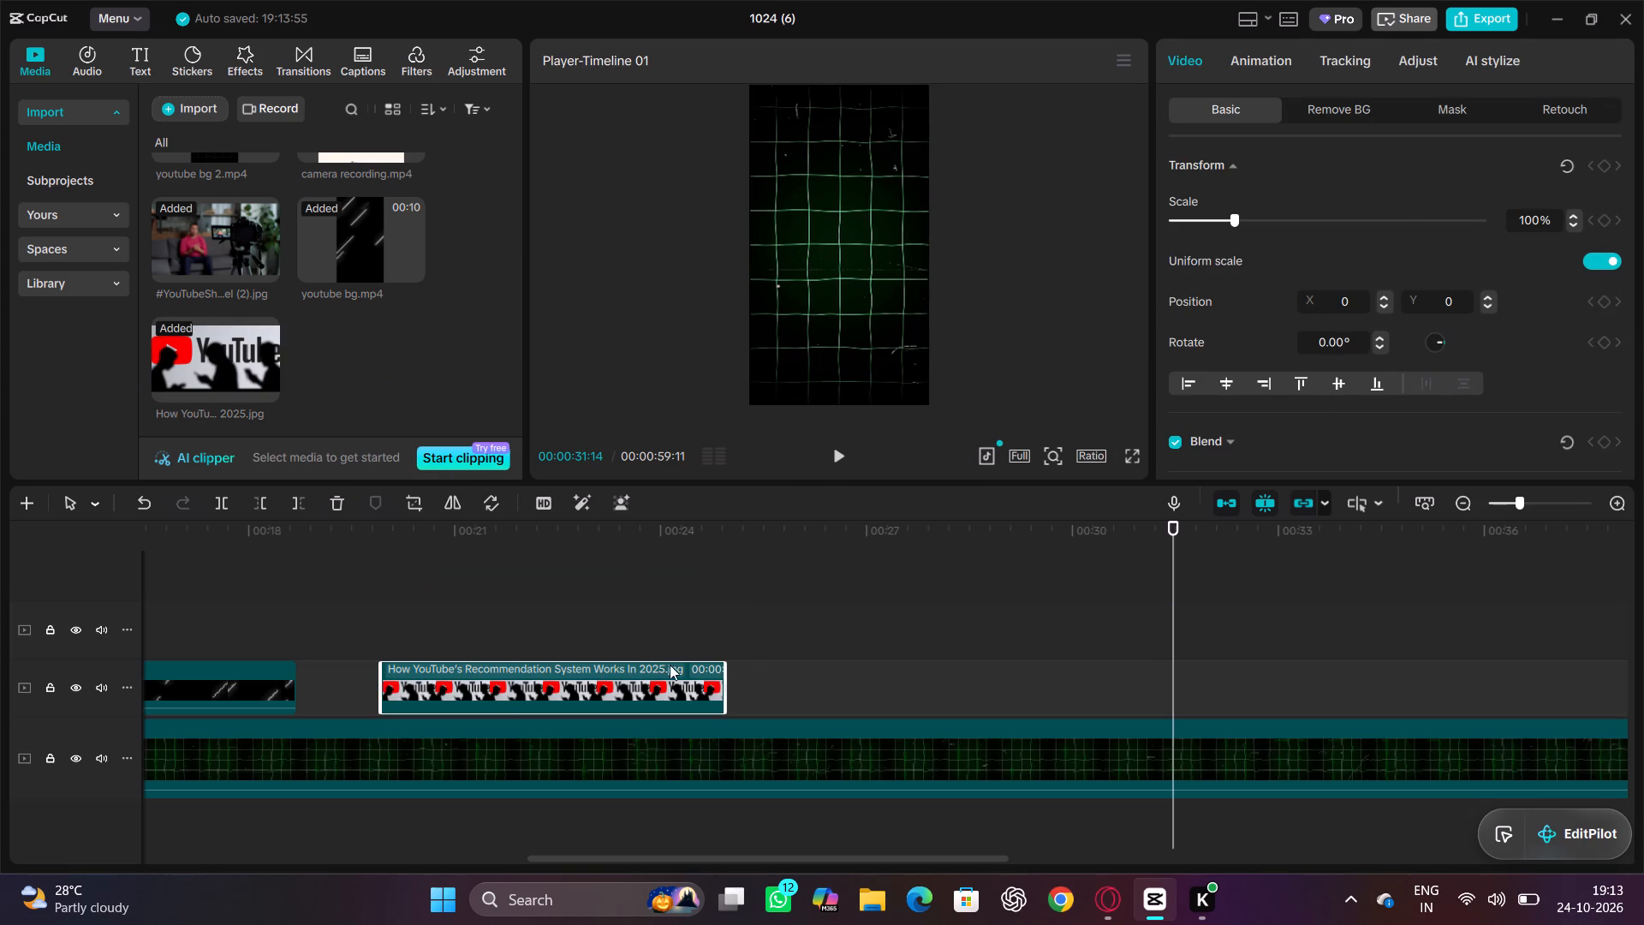
{"action": "left_click_drag", "start_coordinate": [729, 693], "coordinate": [813, 690]}
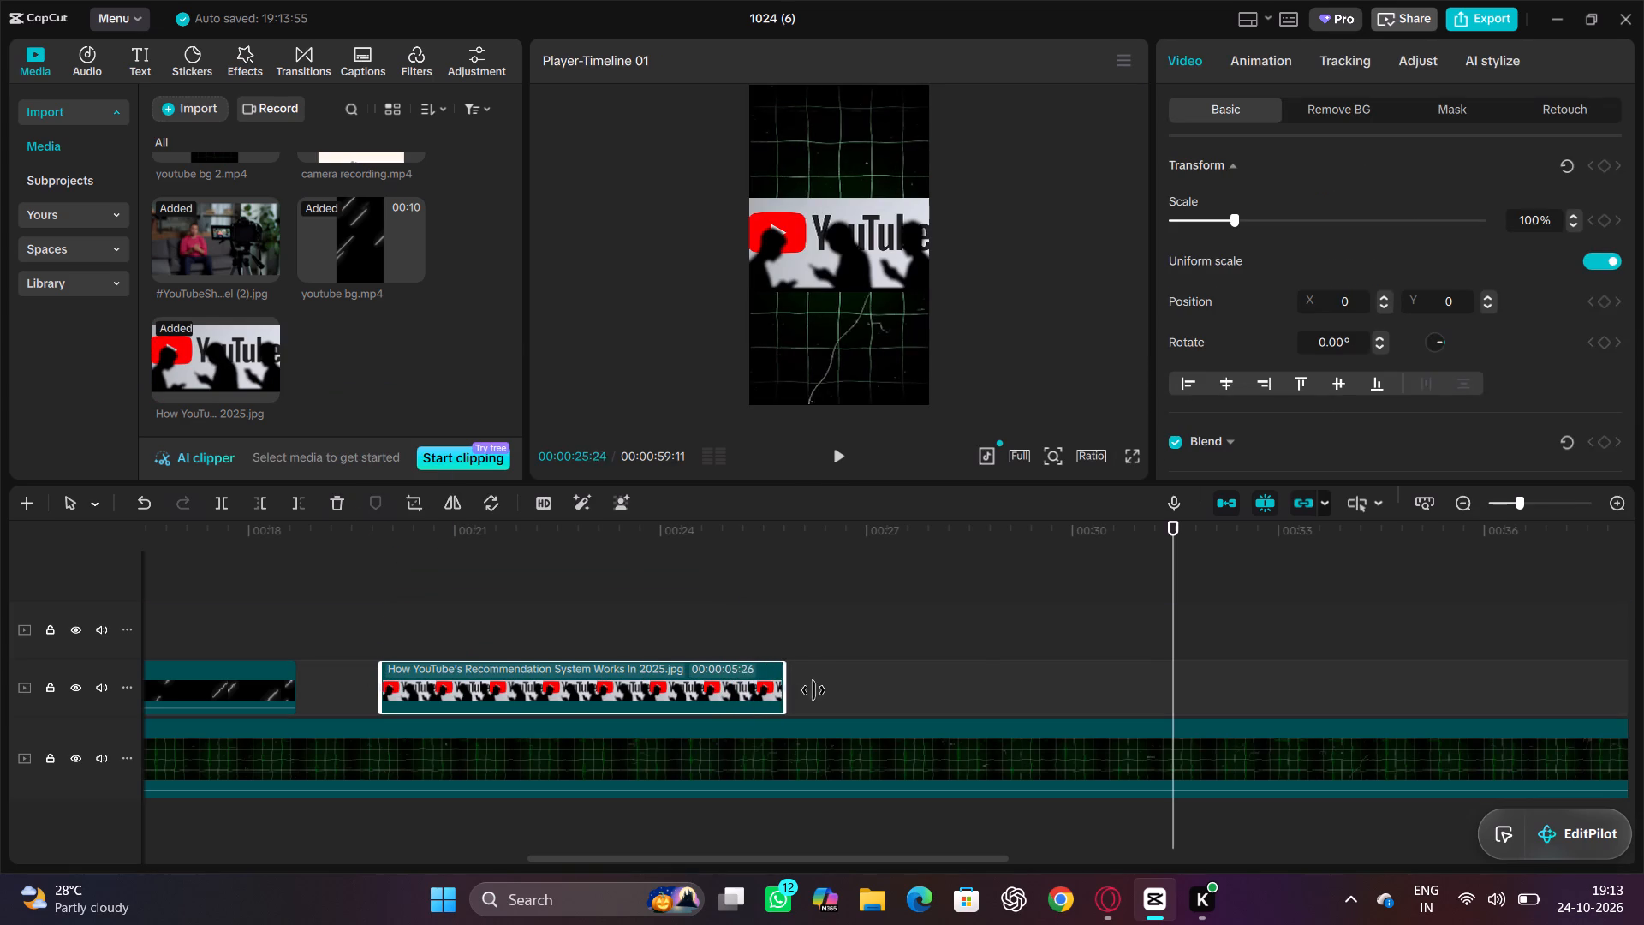
{"action": "left_click_drag", "start_coordinate": [813, 690], "coordinate": [1411, 725]}
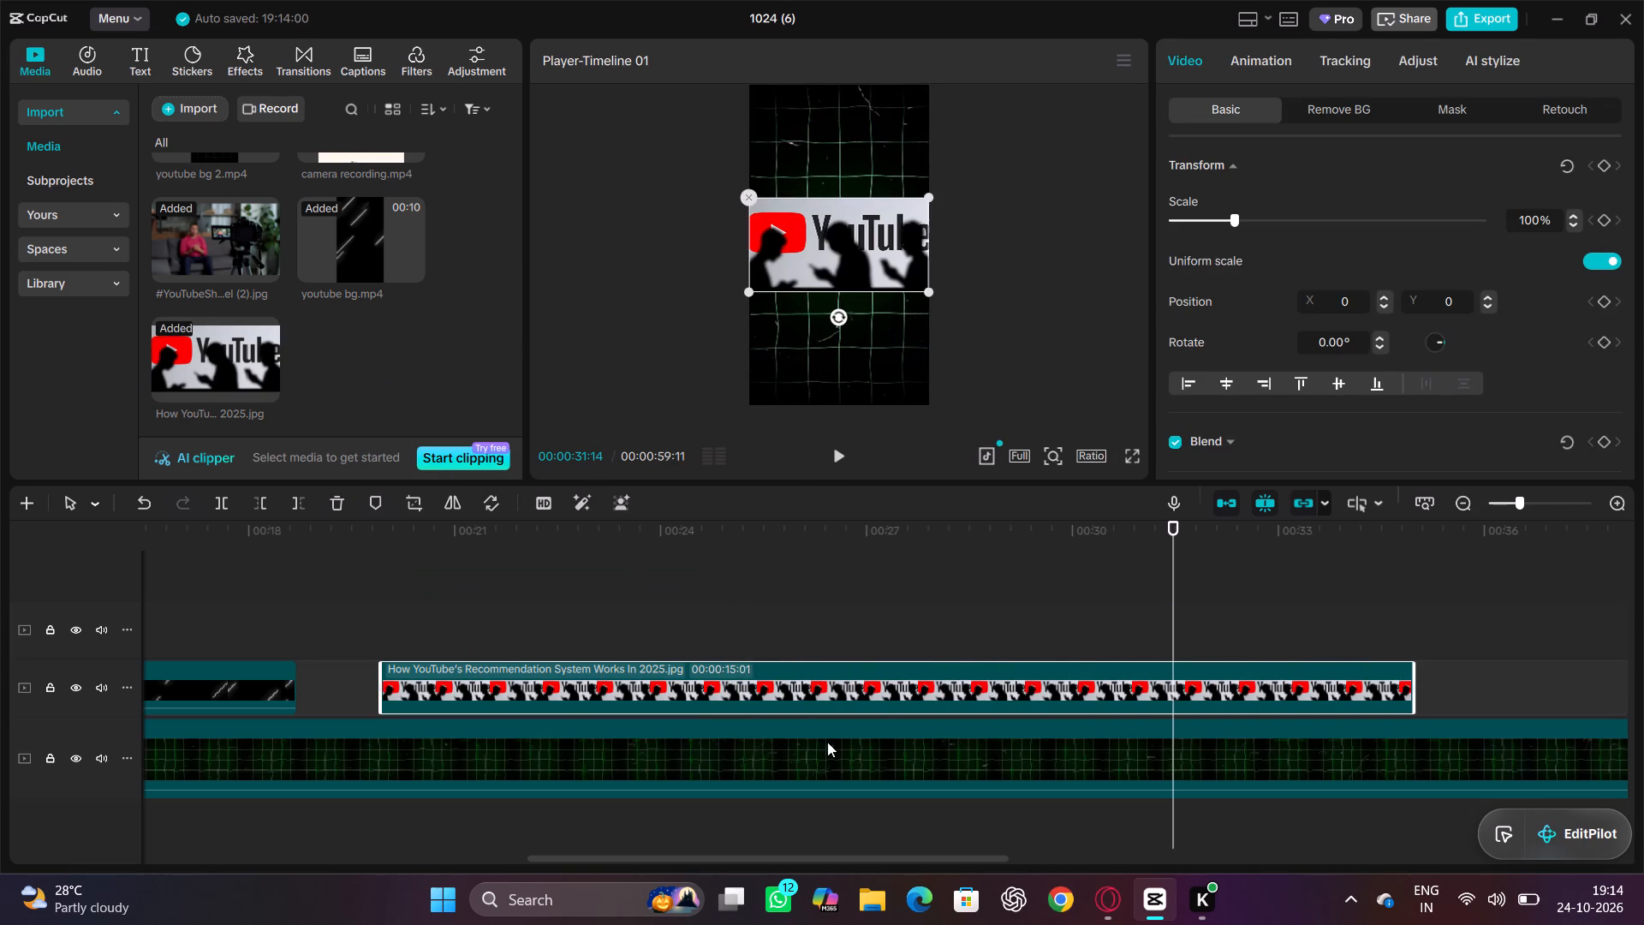
{"action": "left_click_drag", "start_coordinate": [711, 690], "coordinate": [639, 689]}
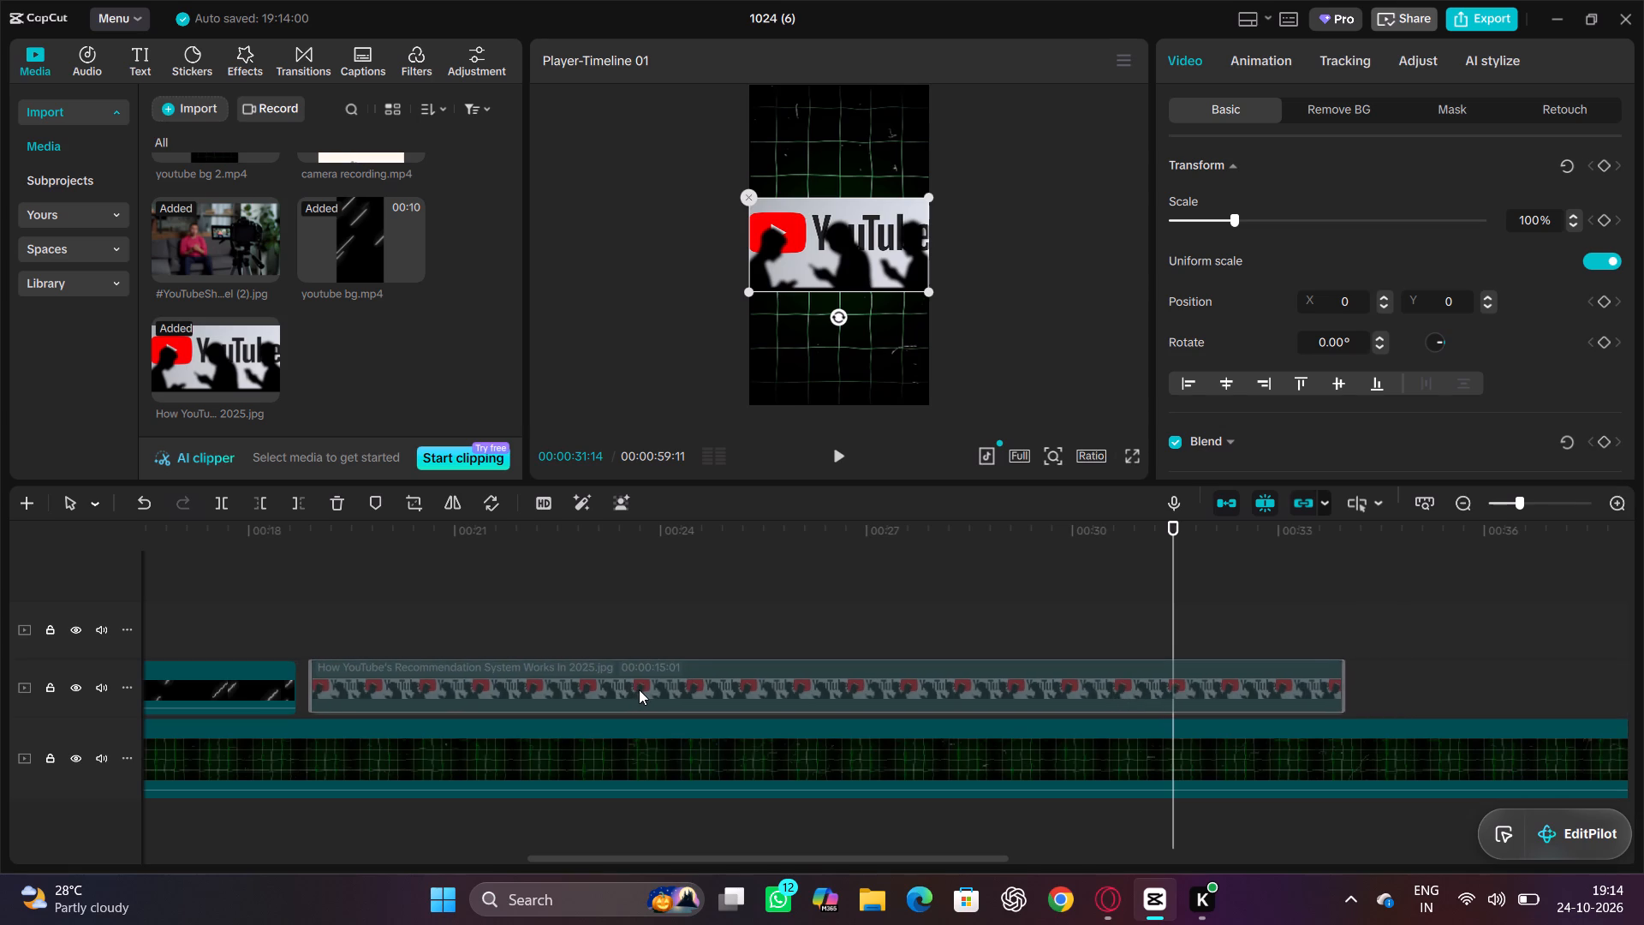
{"action": "left_click_drag", "start_coordinate": [639, 689], "coordinate": [625, 689]}
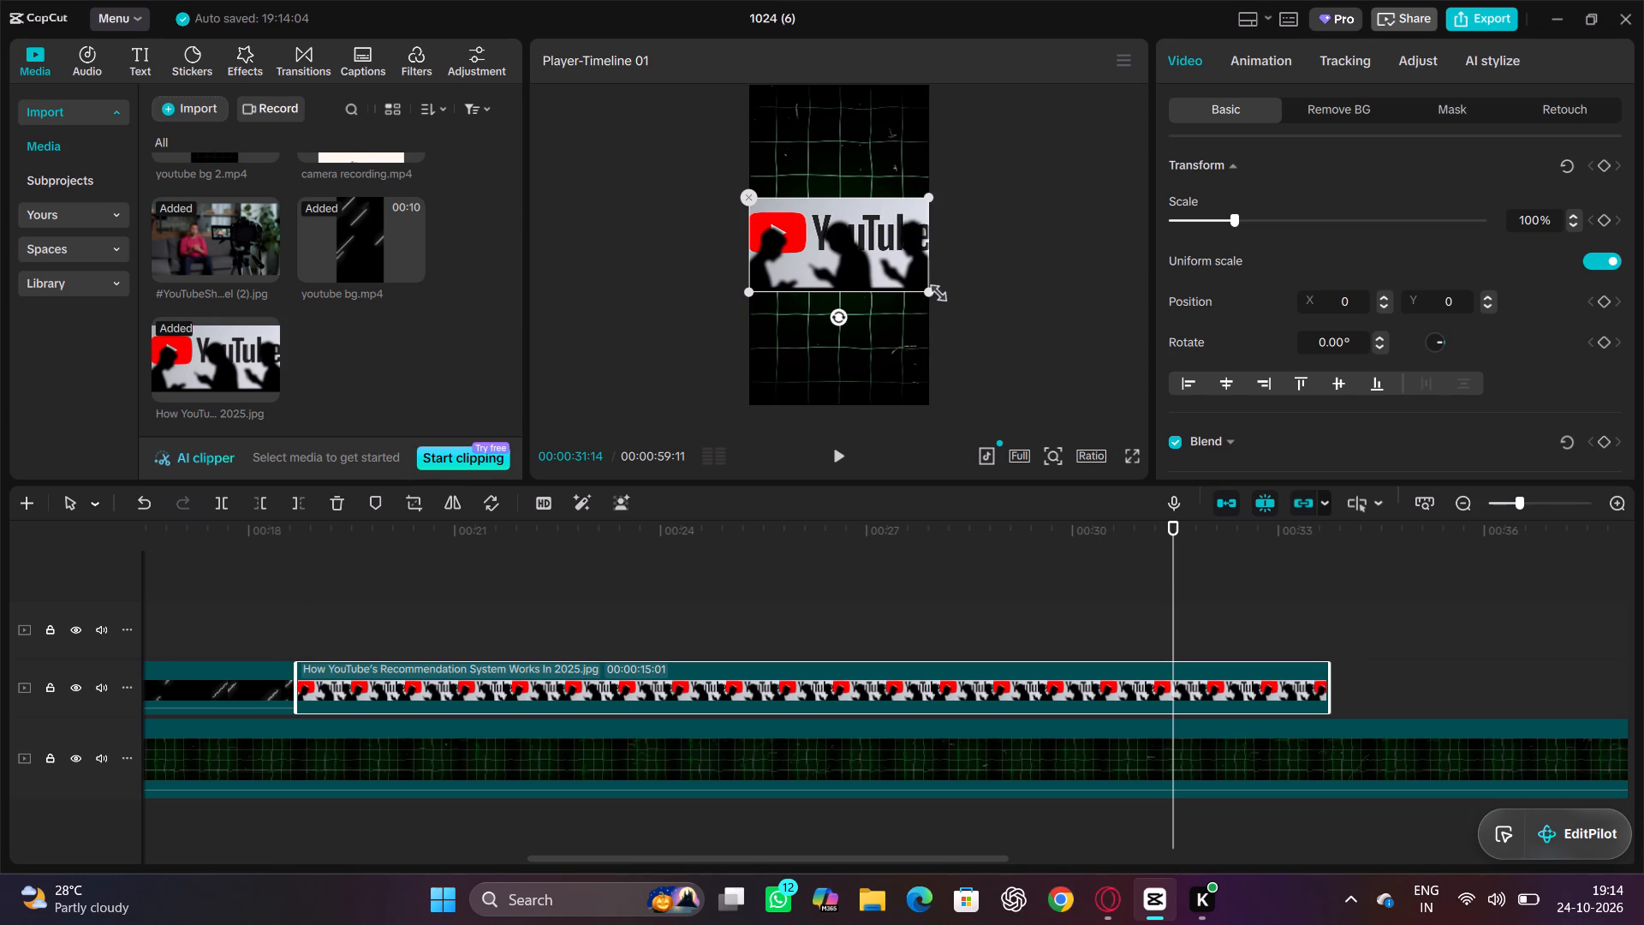
Enlarge the YouTube image to 440% so it fills the vertical frame.
{"action": "left_click_drag", "start_coordinate": [922, 295], "coordinate": [920, 370]}
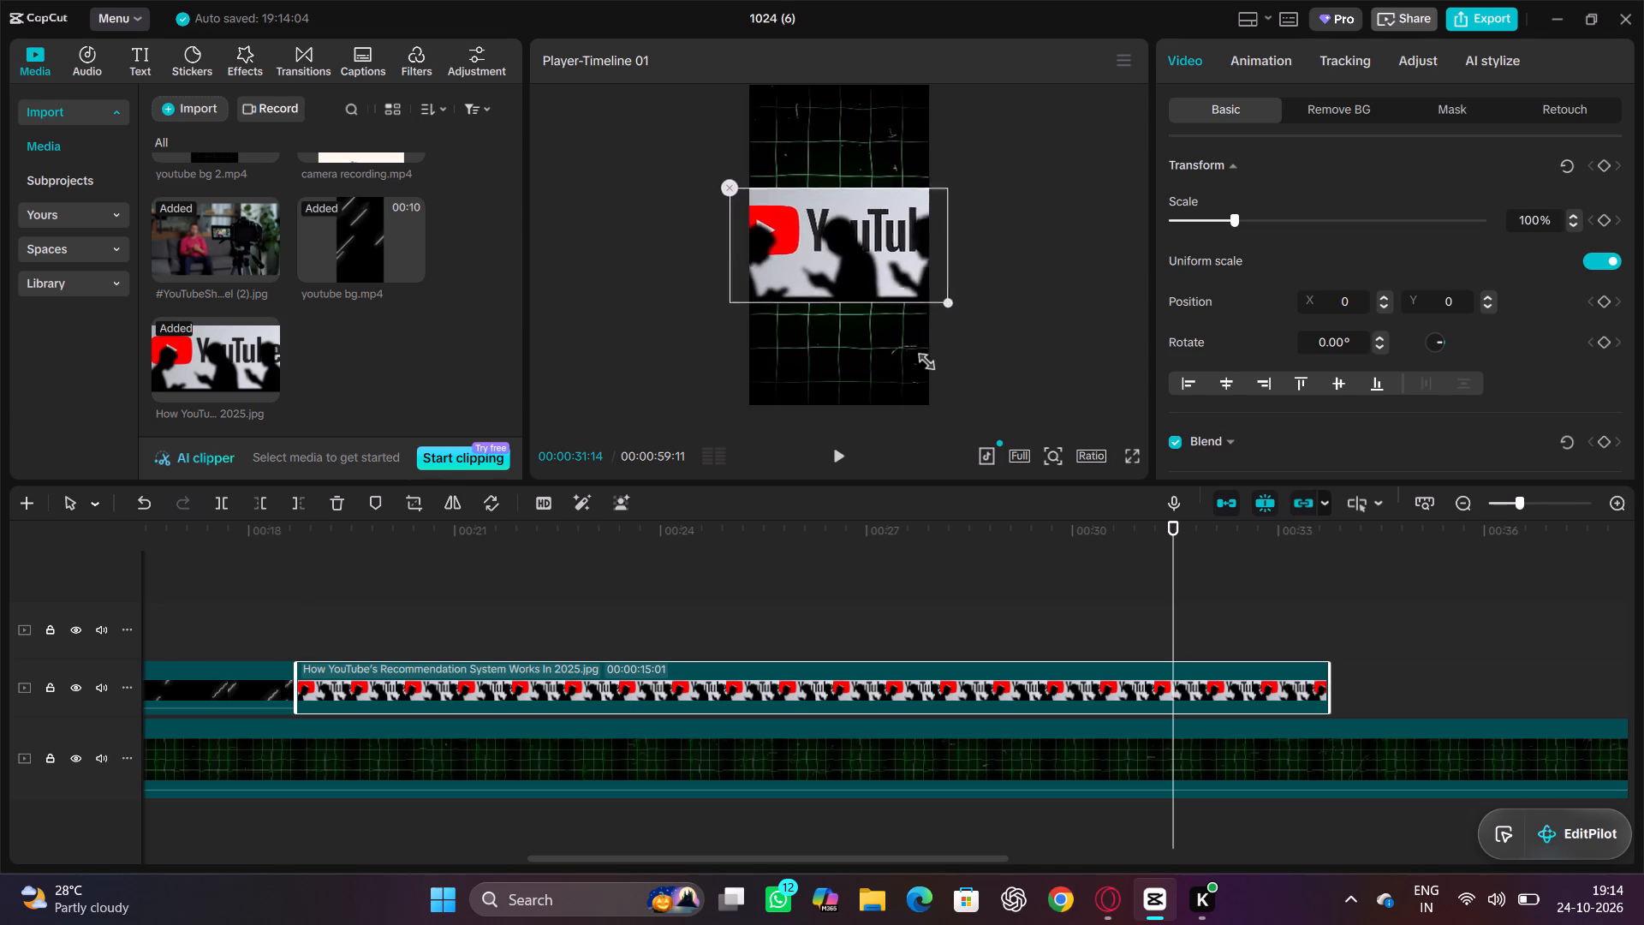
{"action": "left_click_drag", "start_coordinate": [920, 370], "coordinate": [1123, 924]}
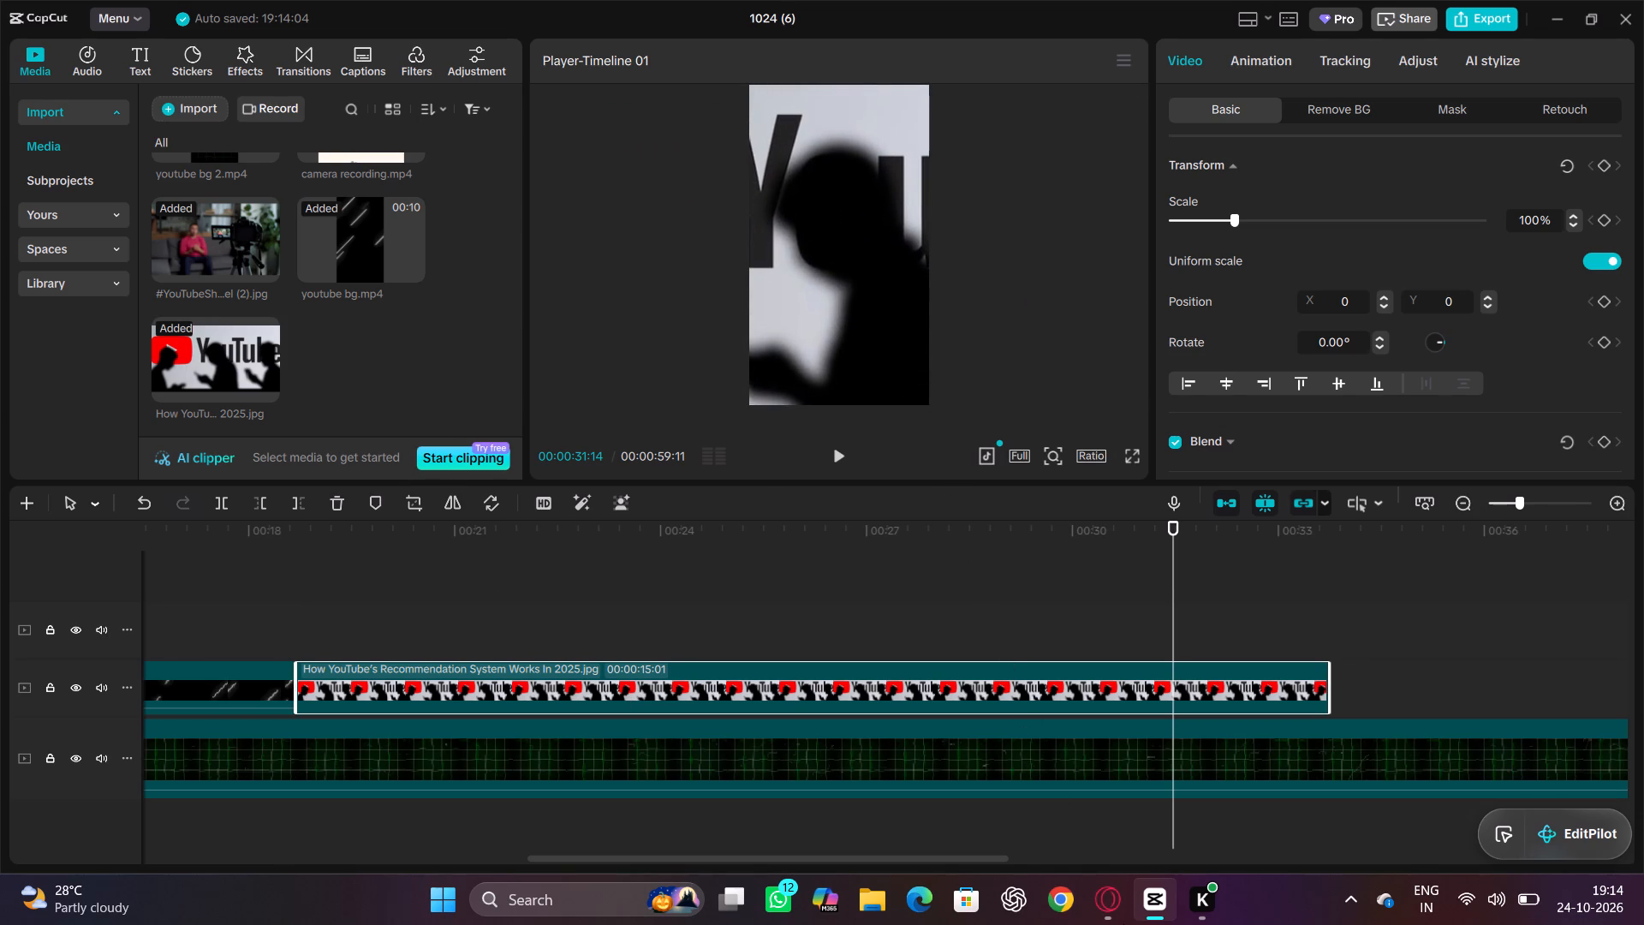
{"action": "left_click_drag", "start_coordinate": [1123, 924], "coordinate": [1129, 924]}
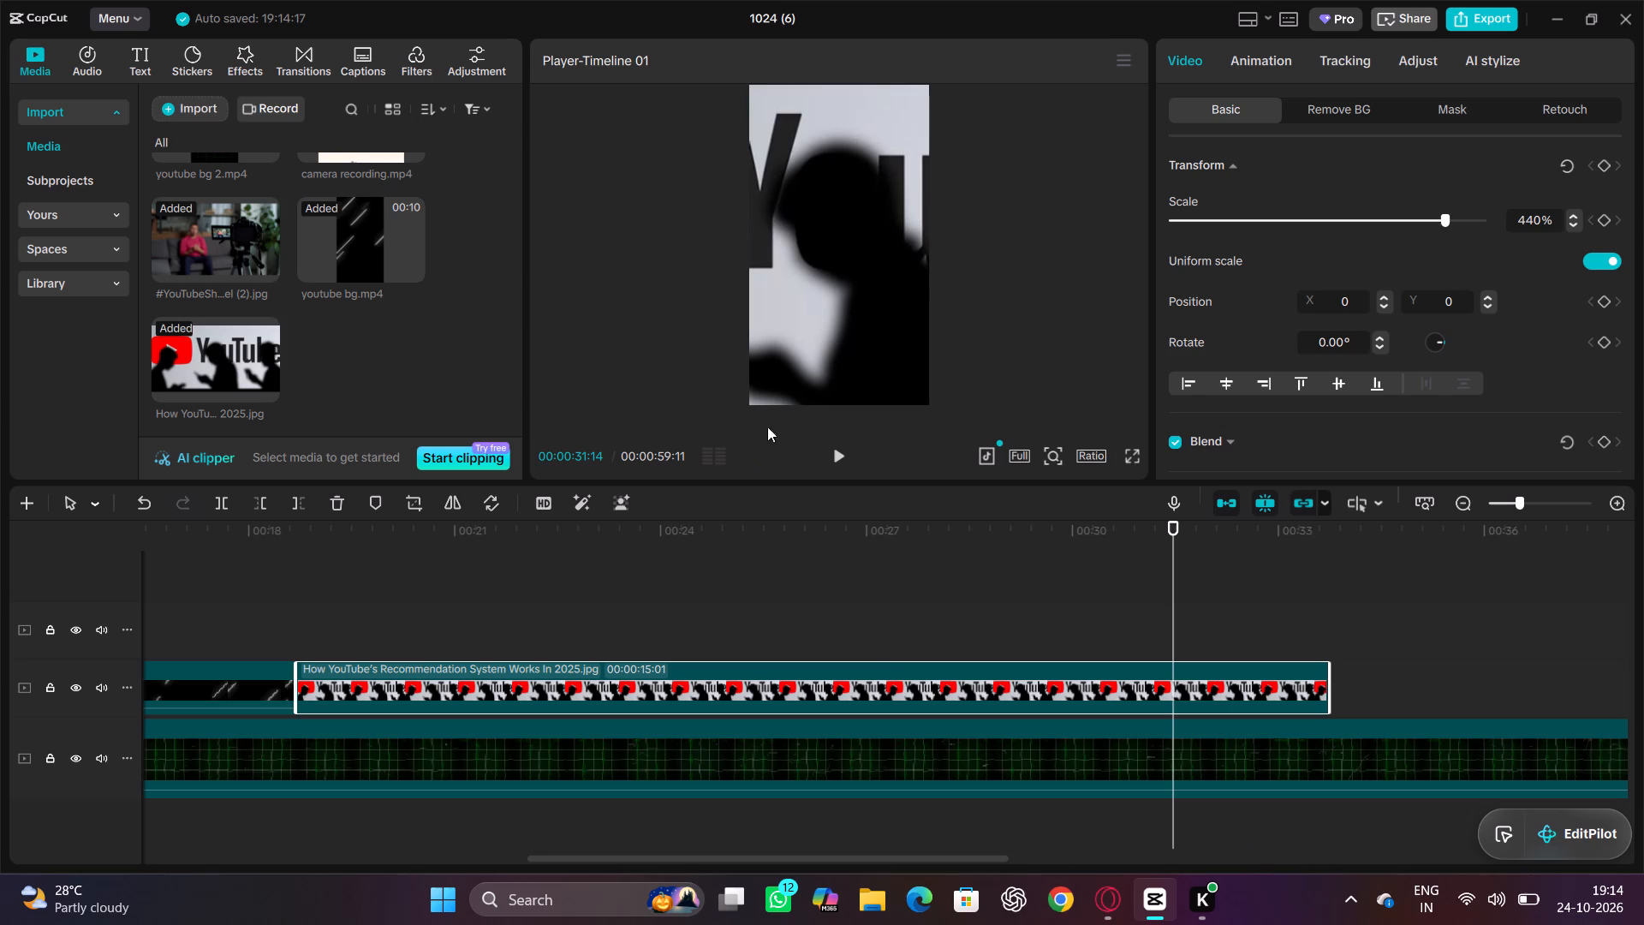
Shrink the YouTube image to 99% scale and reposition it at X 0, Y -71 so it spans the frame's width.
{"action": "left_click", "coordinate": [810, 375]}
{"action": "left_click_drag", "start_coordinate": [819, 372], "coordinate": [635, 233]}
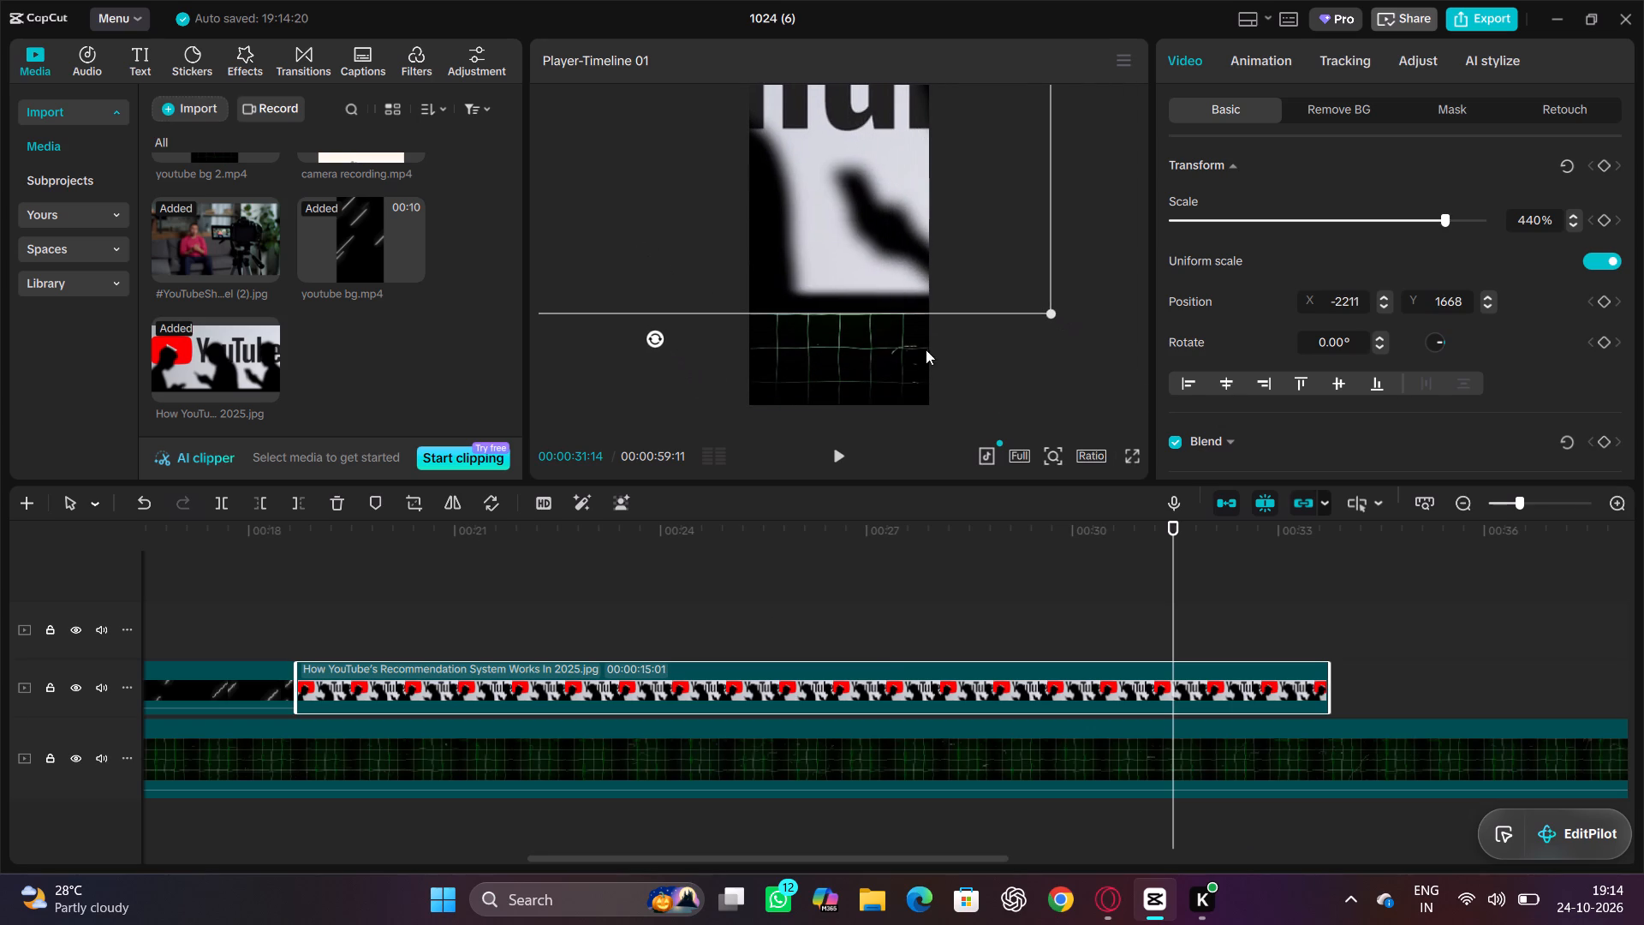
{"action": "left_click_drag", "start_coordinate": [1053, 311], "coordinate": [642, 171]}
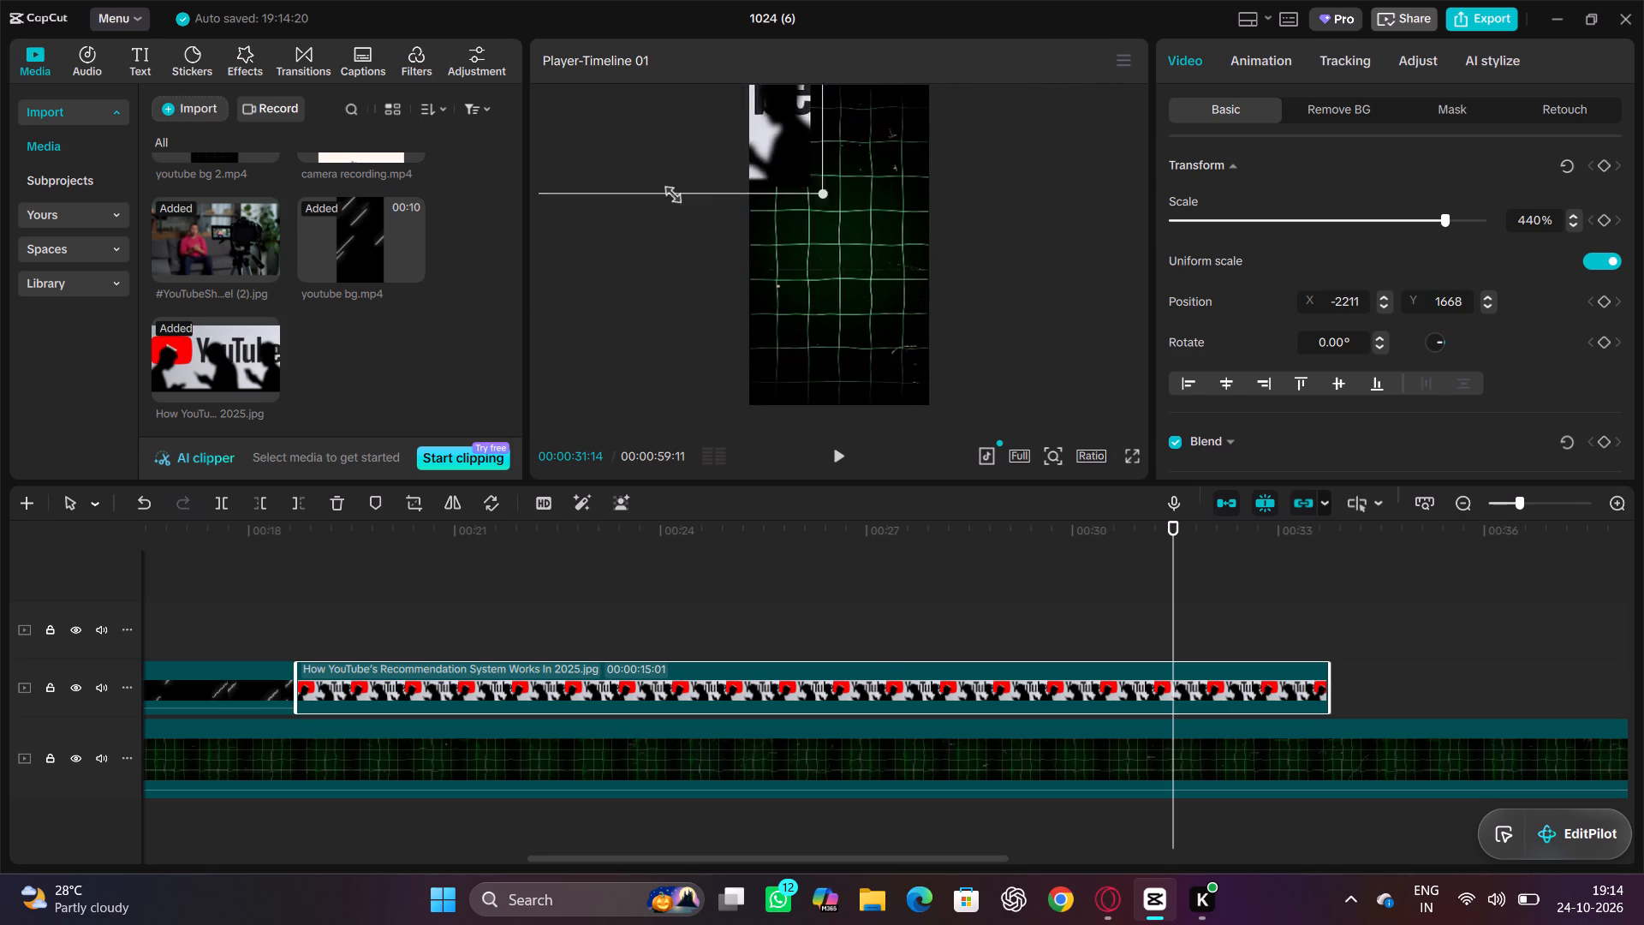
{"action": "left_click_drag", "start_coordinate": [642, 171], "coordinate": [619, 156]}
{"action": "left_click_drag", "start_coordinate": [620, 137], "coordinate": [788, 268]}
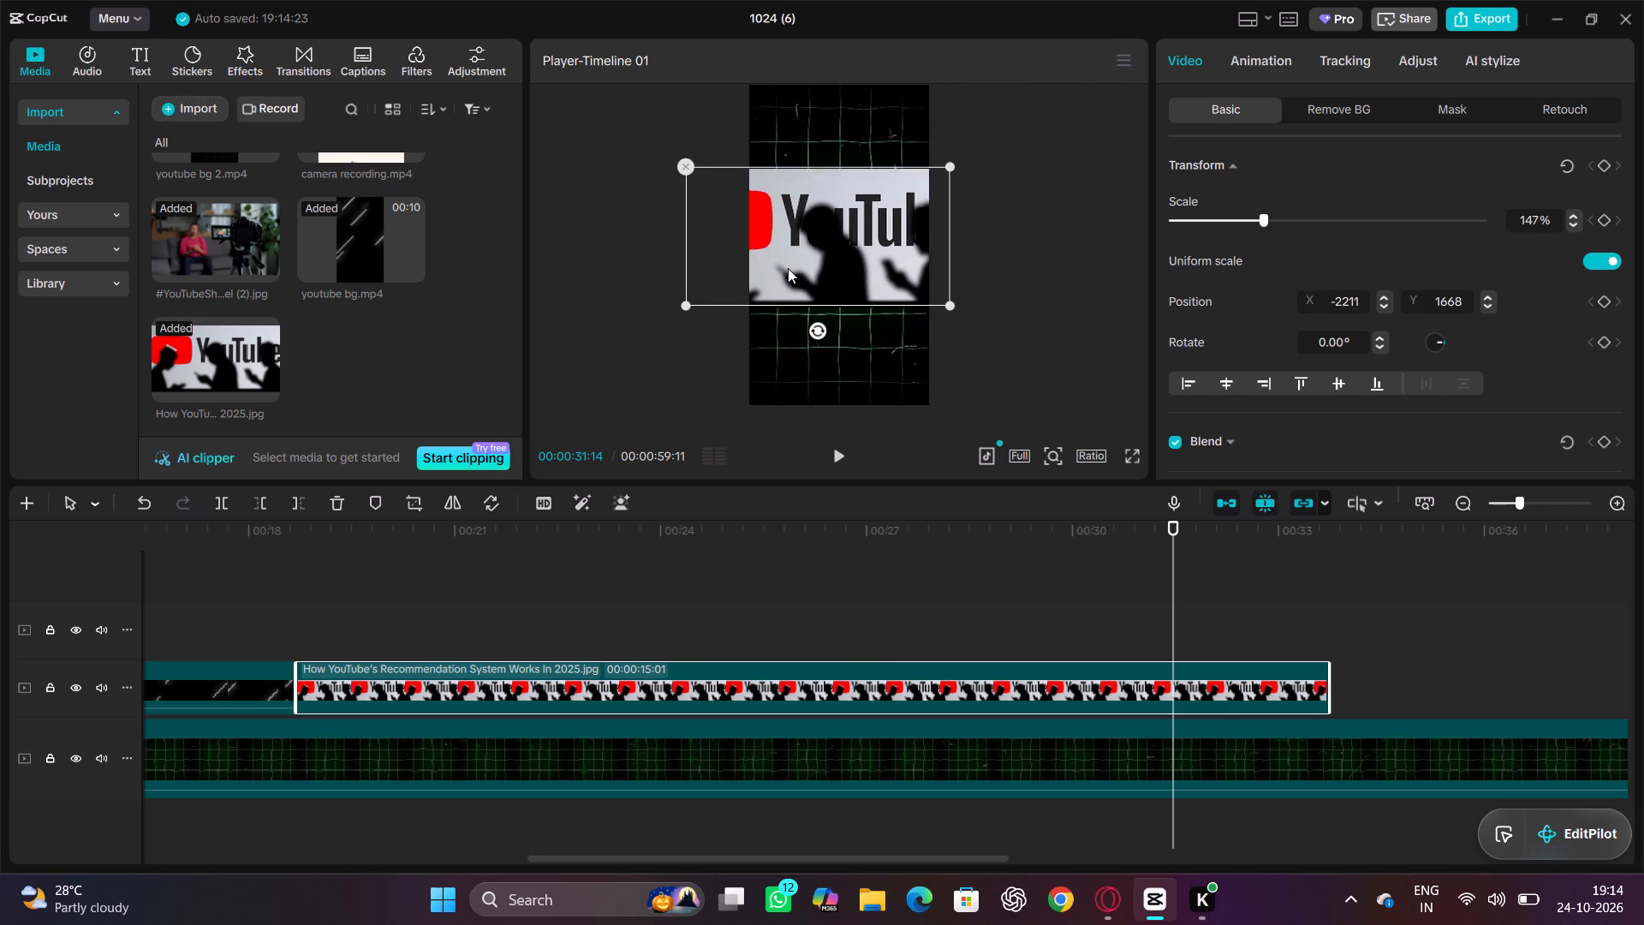
{"action": "left_click_drag", "start_coordinate": [788, 268], "coordinate": [803, 281]}
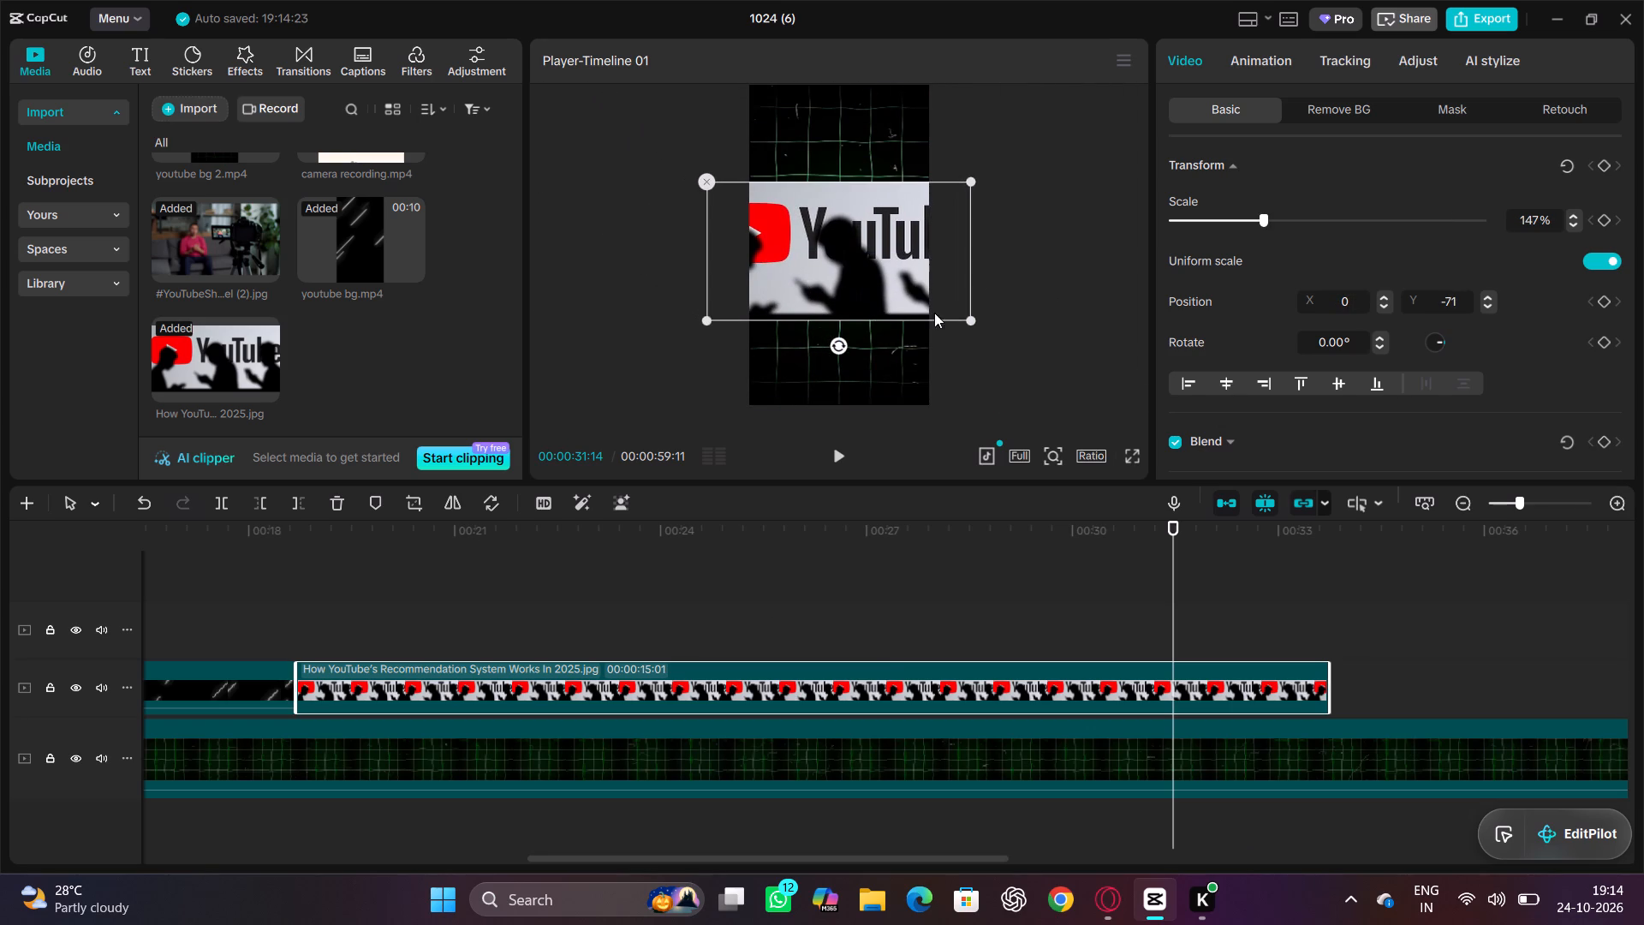
{"action": "left_click_drag", "start_coordinate": [968, 319], "coordinate": [885, 290]}
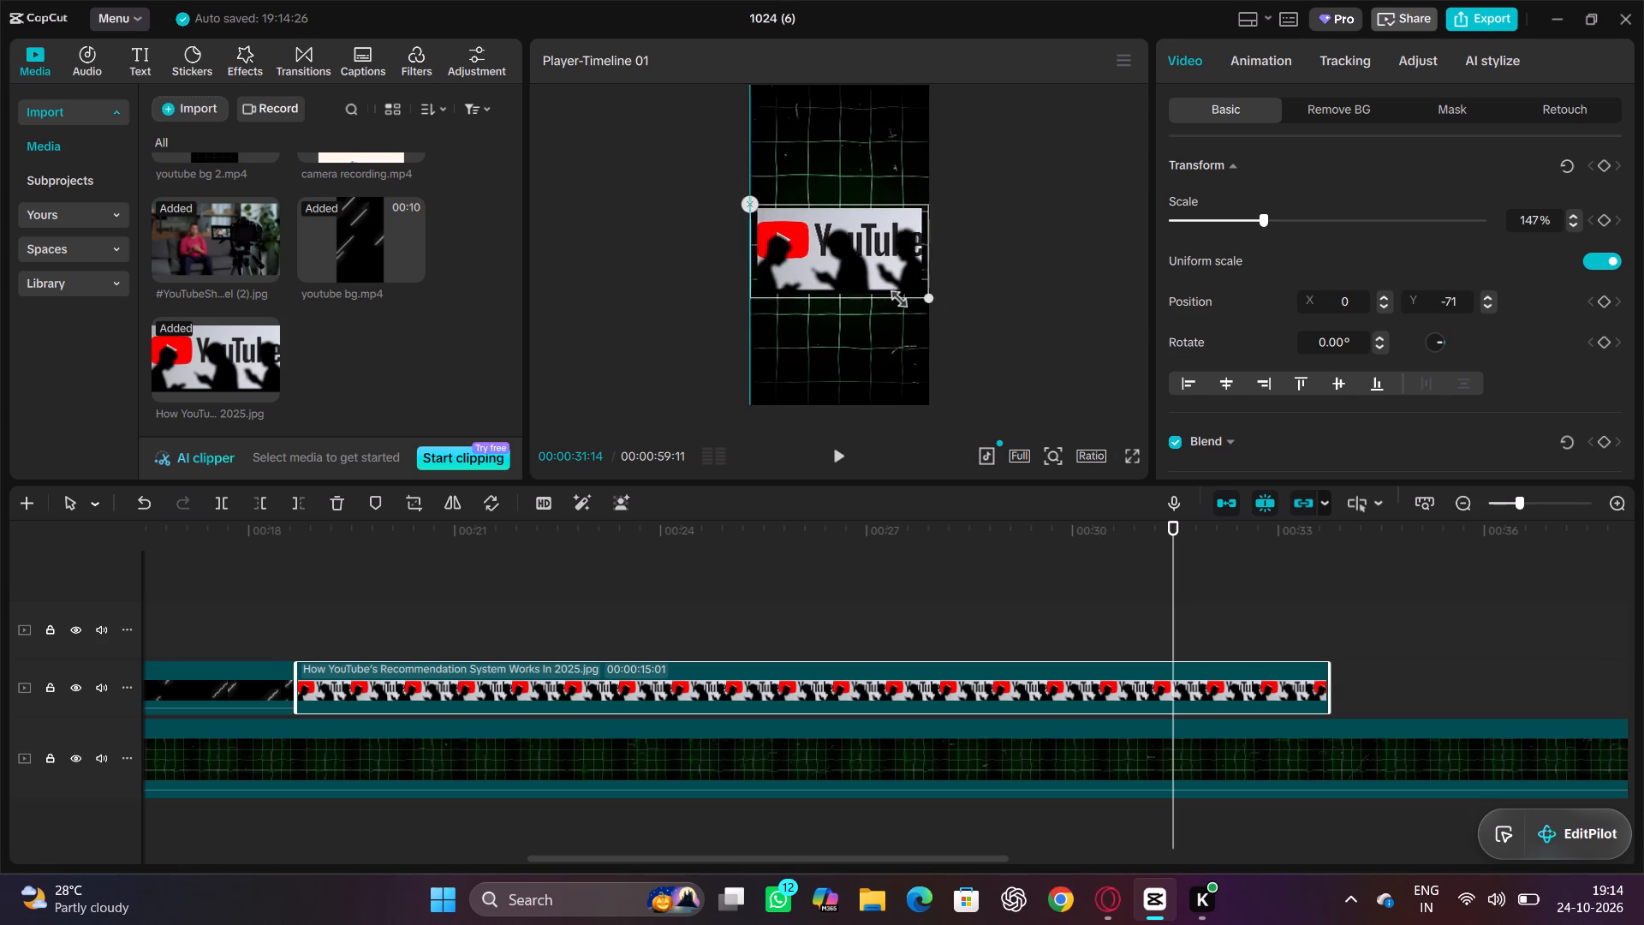
{"action": "left_click_drag", "start_coordinate": [885, 290], "coordinate": [899, 303]}
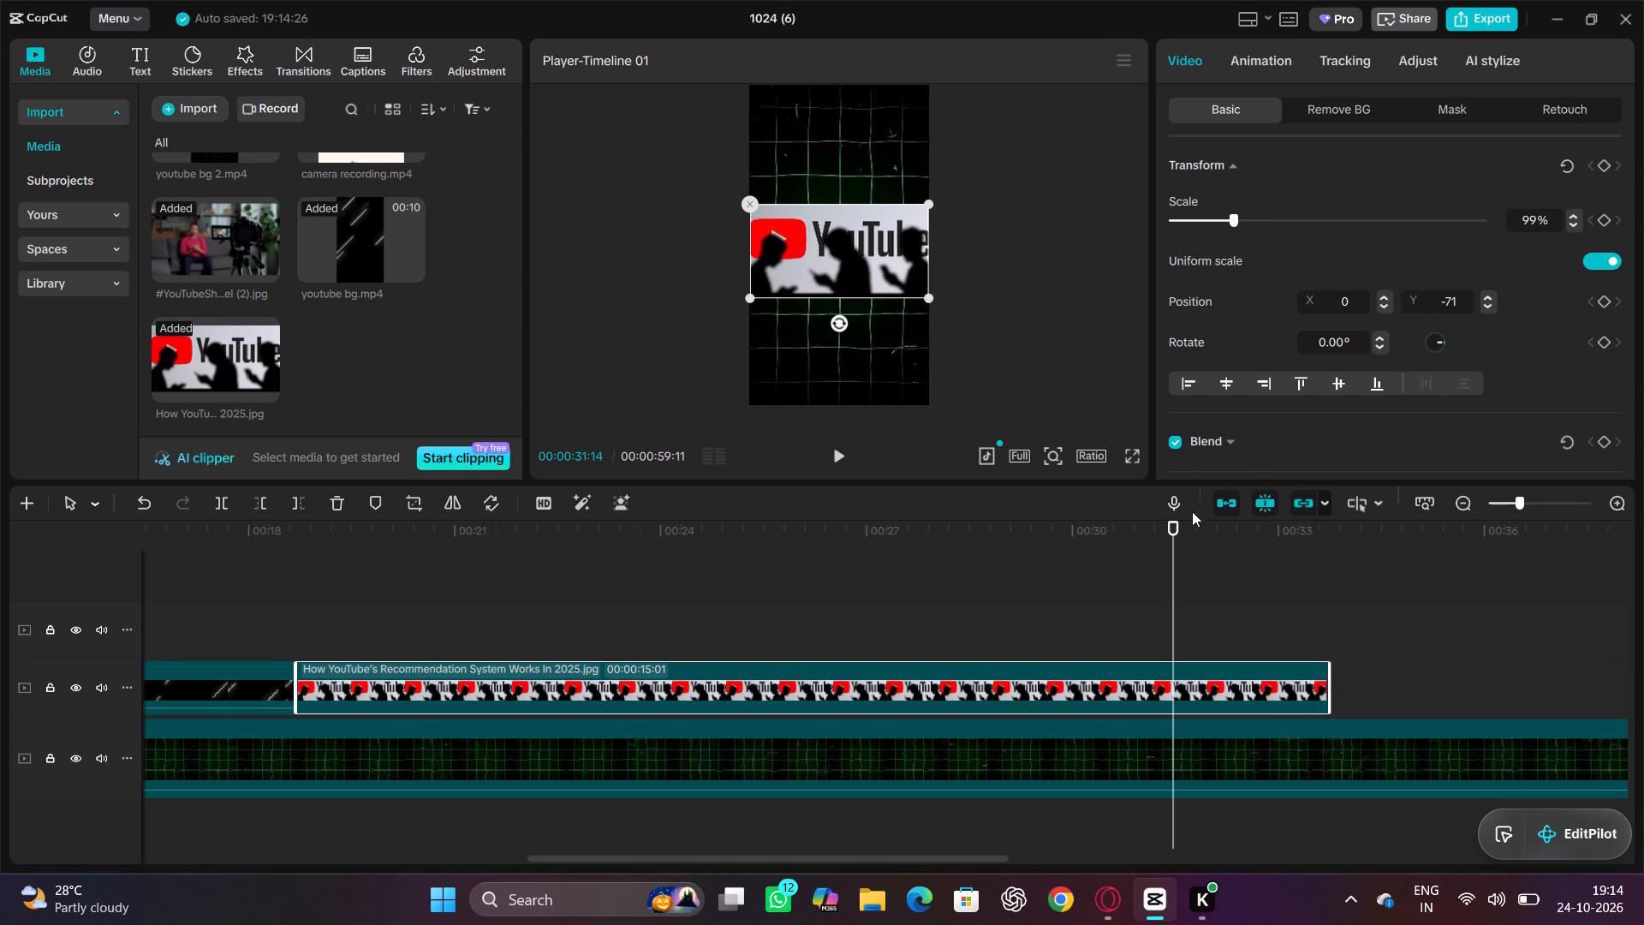
Add a Transform keyframe to the YouTube image at 00:00:19:00, near the clip's start.
{"action": "left_click_drag", "start_coordinate": [1177, 522], "coordinate": [567, 621]}
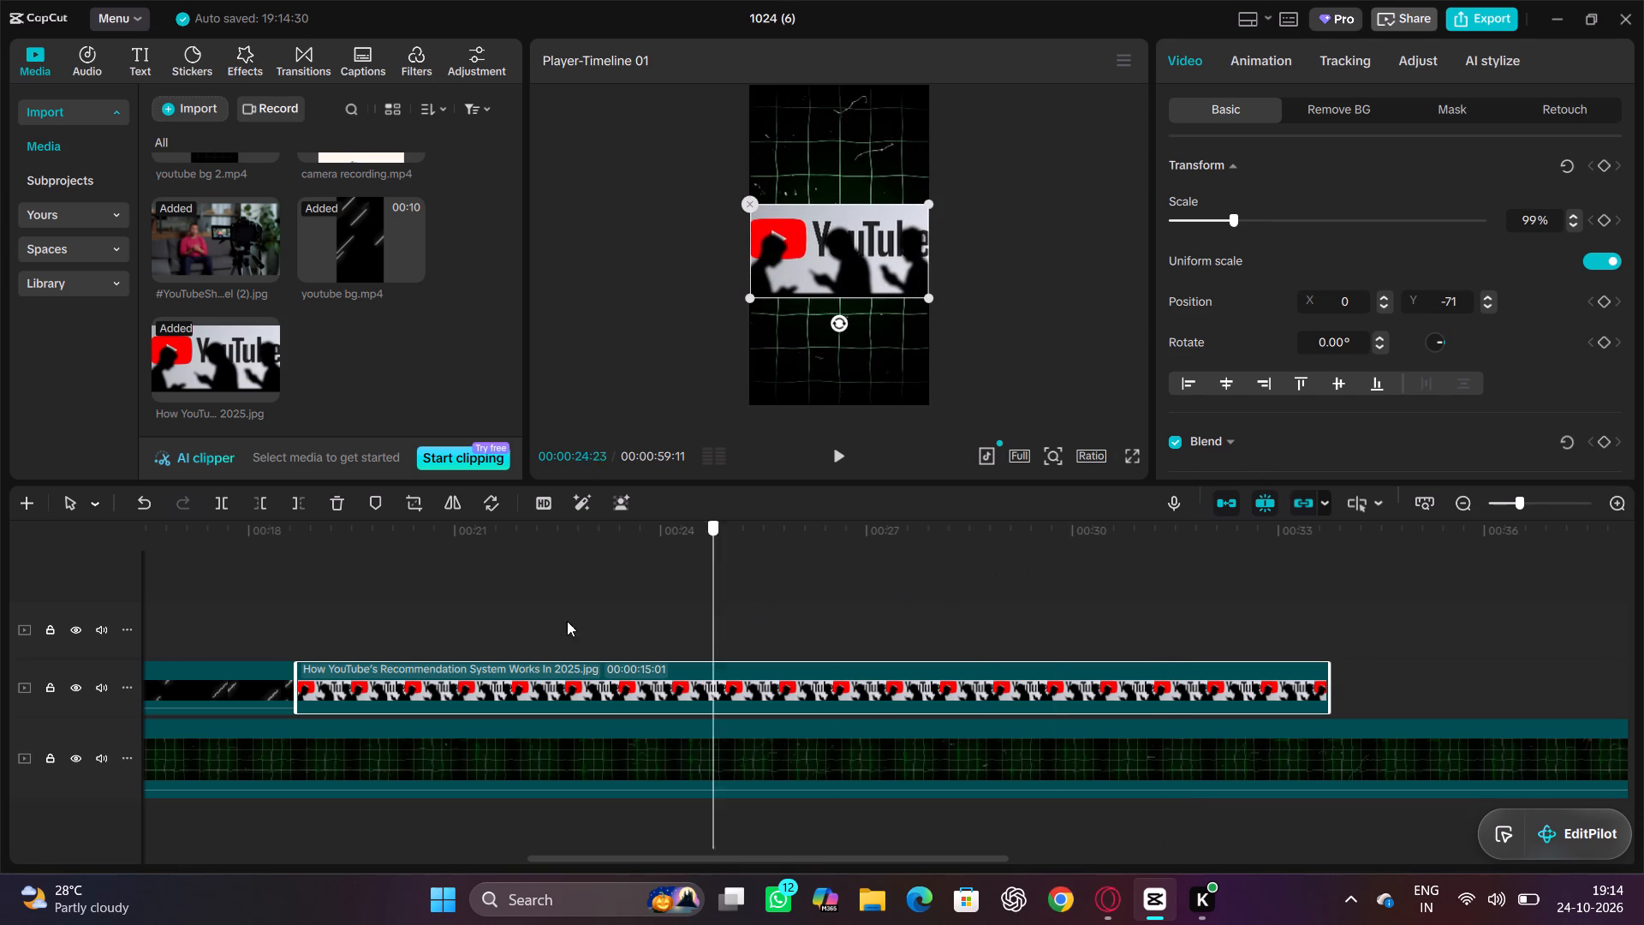
{"action": "left_click_drag", "start_coordinate": [567, 621], "coordinate": [319, 652]}
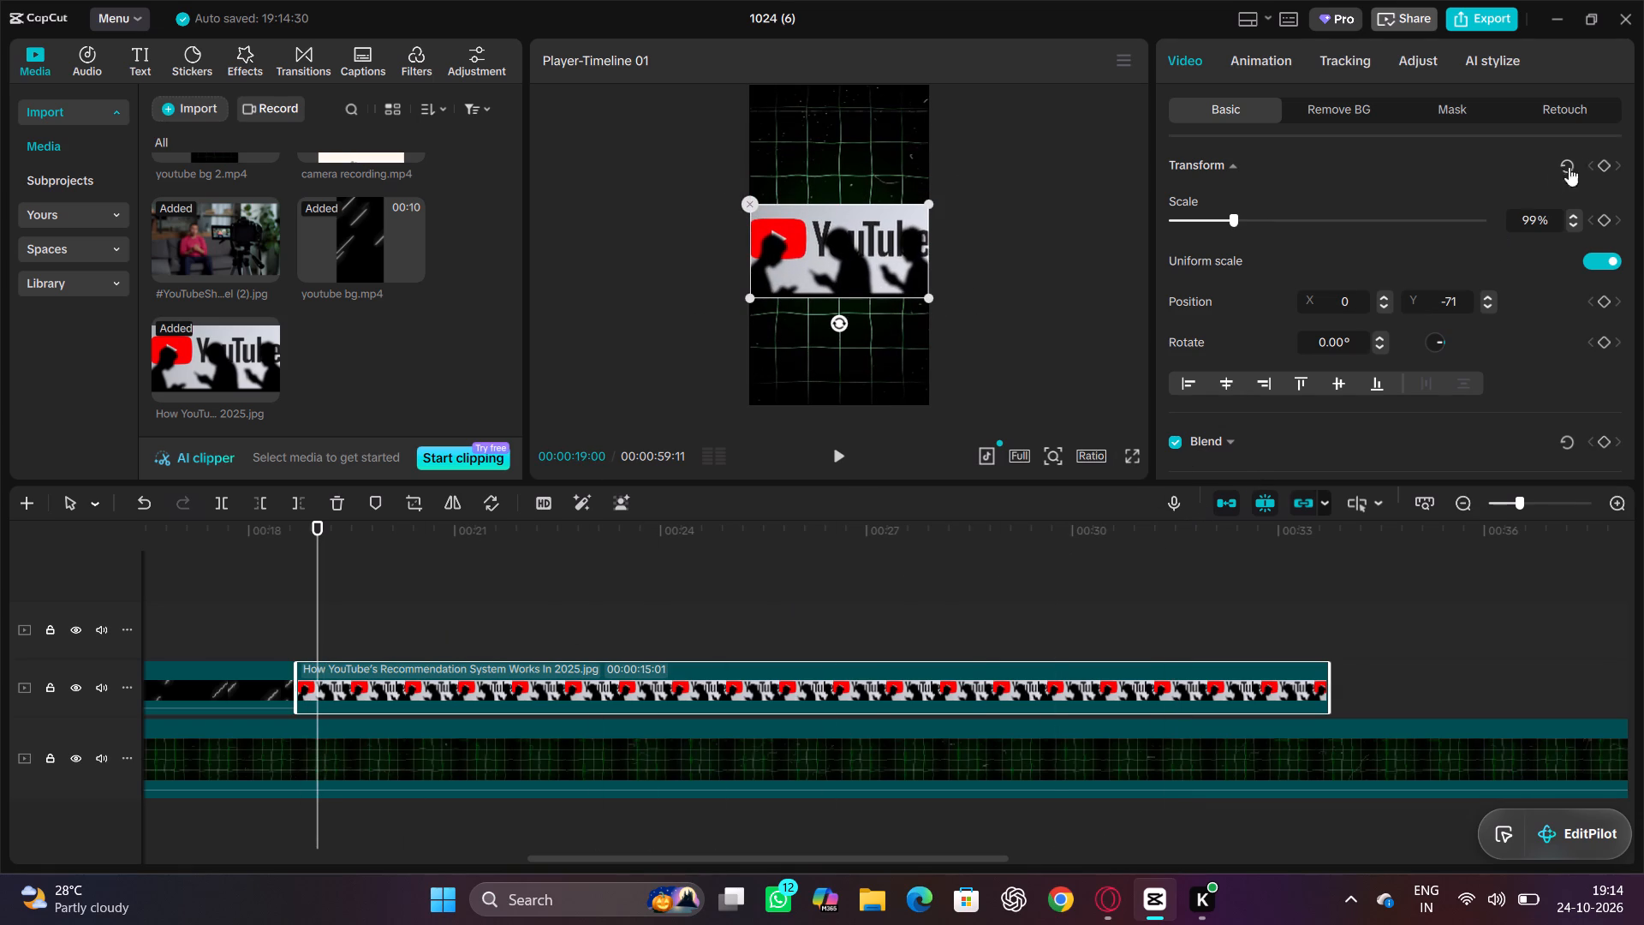
{"action": "left_click", "coordinate": [1598, 165]}
{"action": "left_click", "coordinate": [1599, 165]}
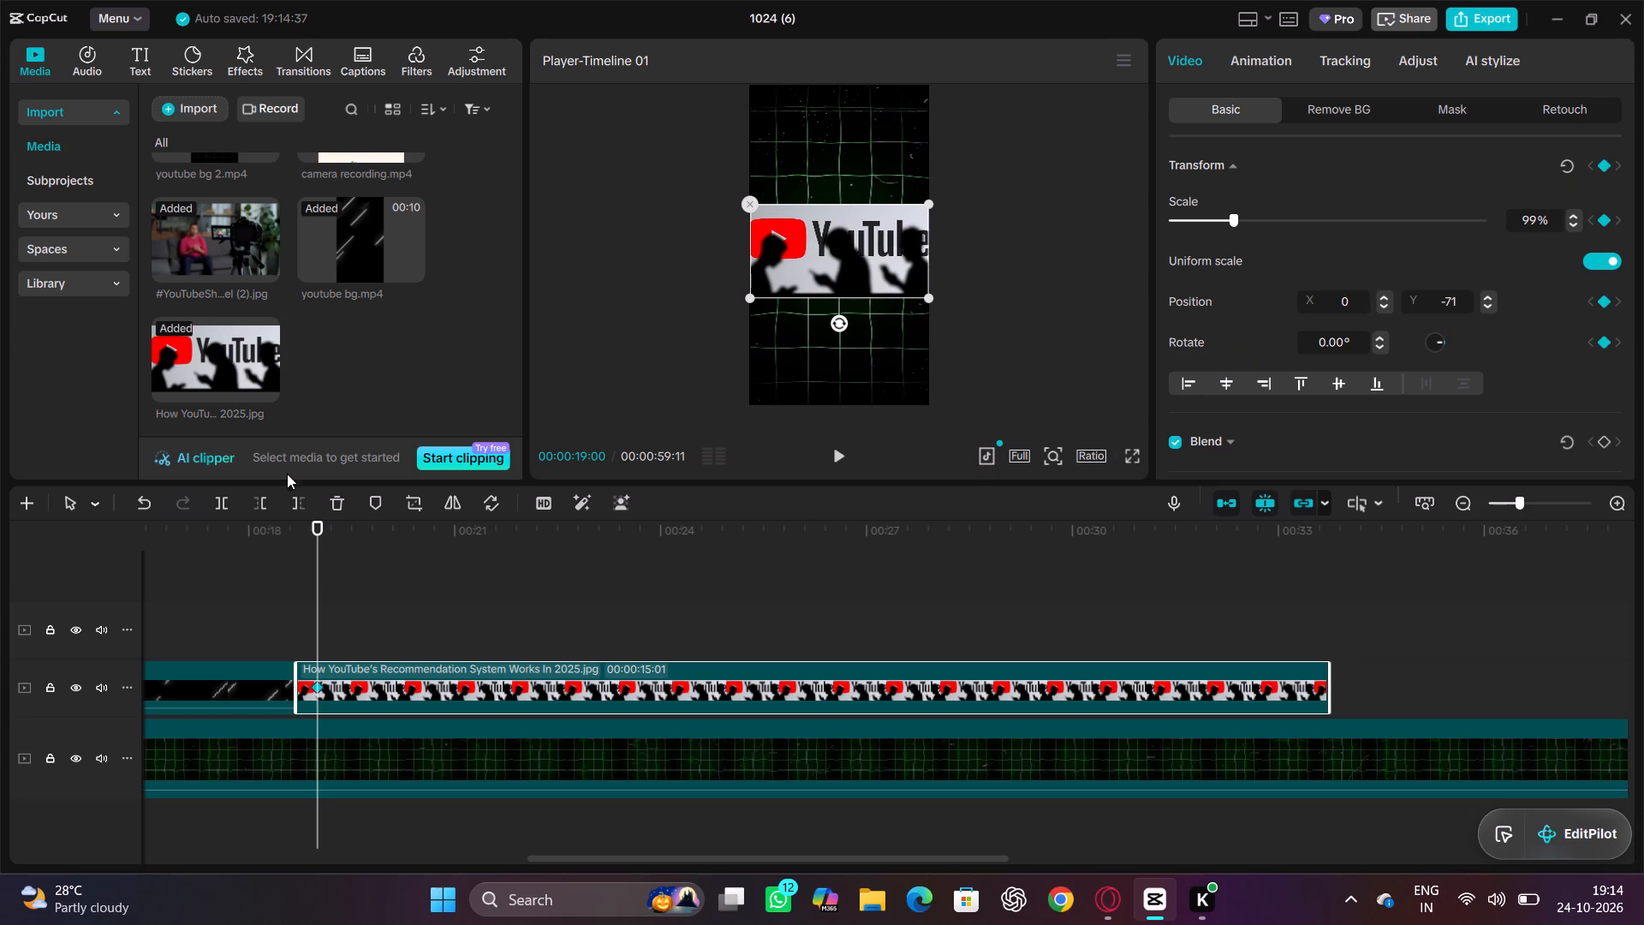
Add a Transform keyframe at 00:00:20:01 and enlarge the YouTube image to 129% there.
{"action": "left_click_drag", "start_coordinate": [311, 524], "coordinate": [388, 526]}
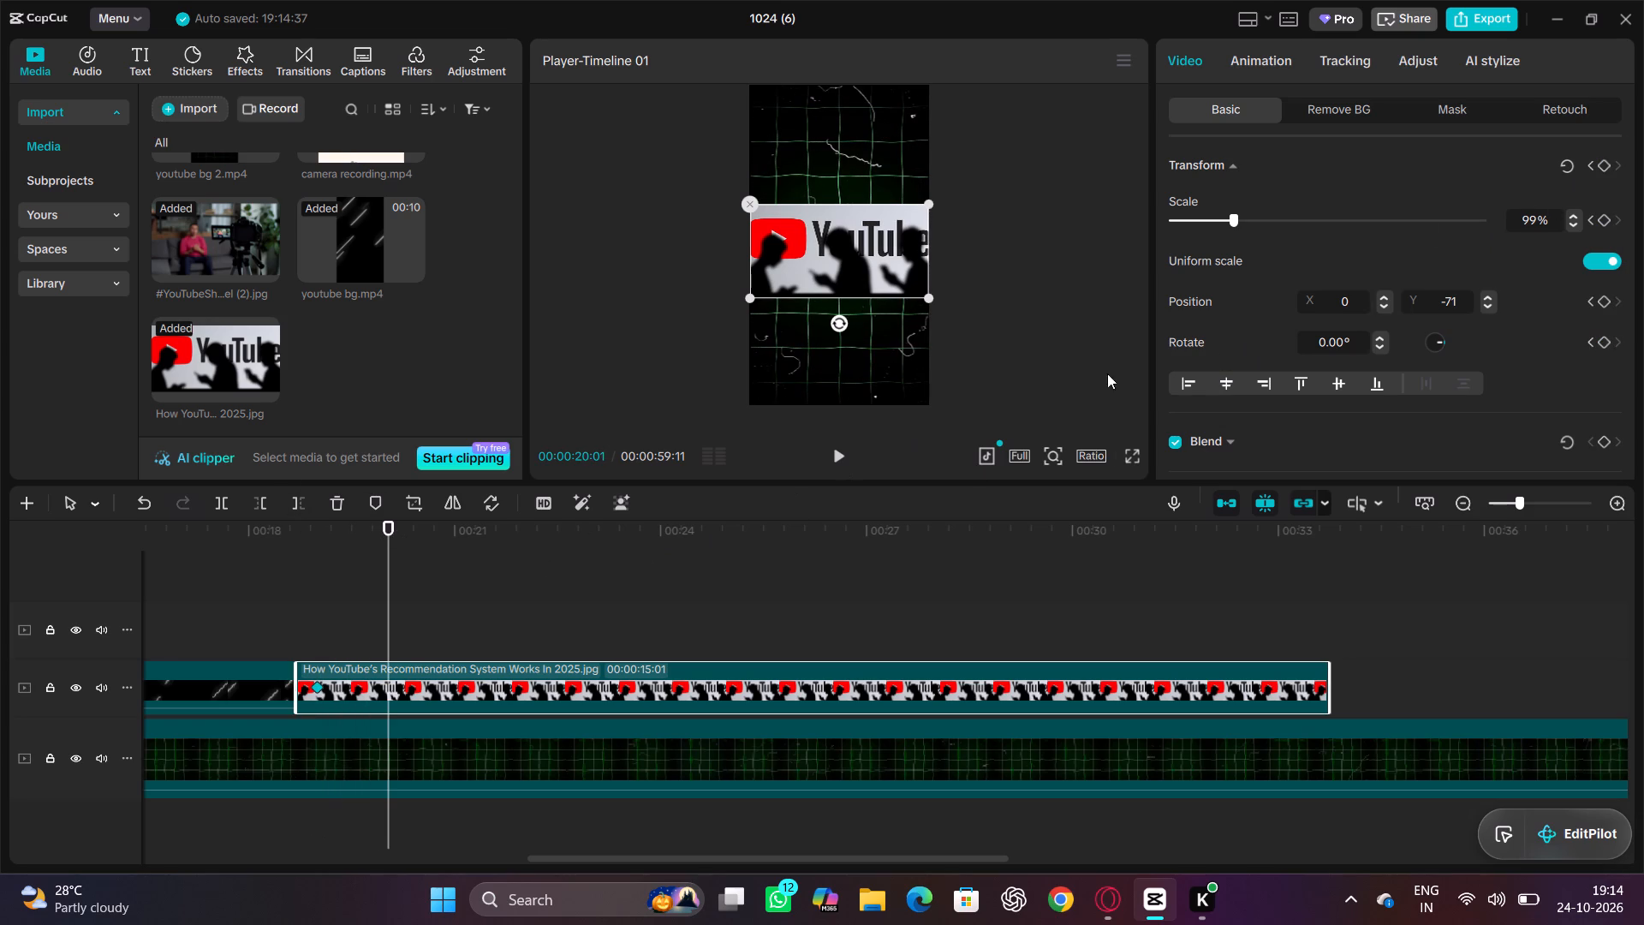
{"action": "left_click", "coordinate": [1606, 172]}
{"action": "left_click_drag", "start_coordinate": [931, 300], "coordinate": [944, 308]}
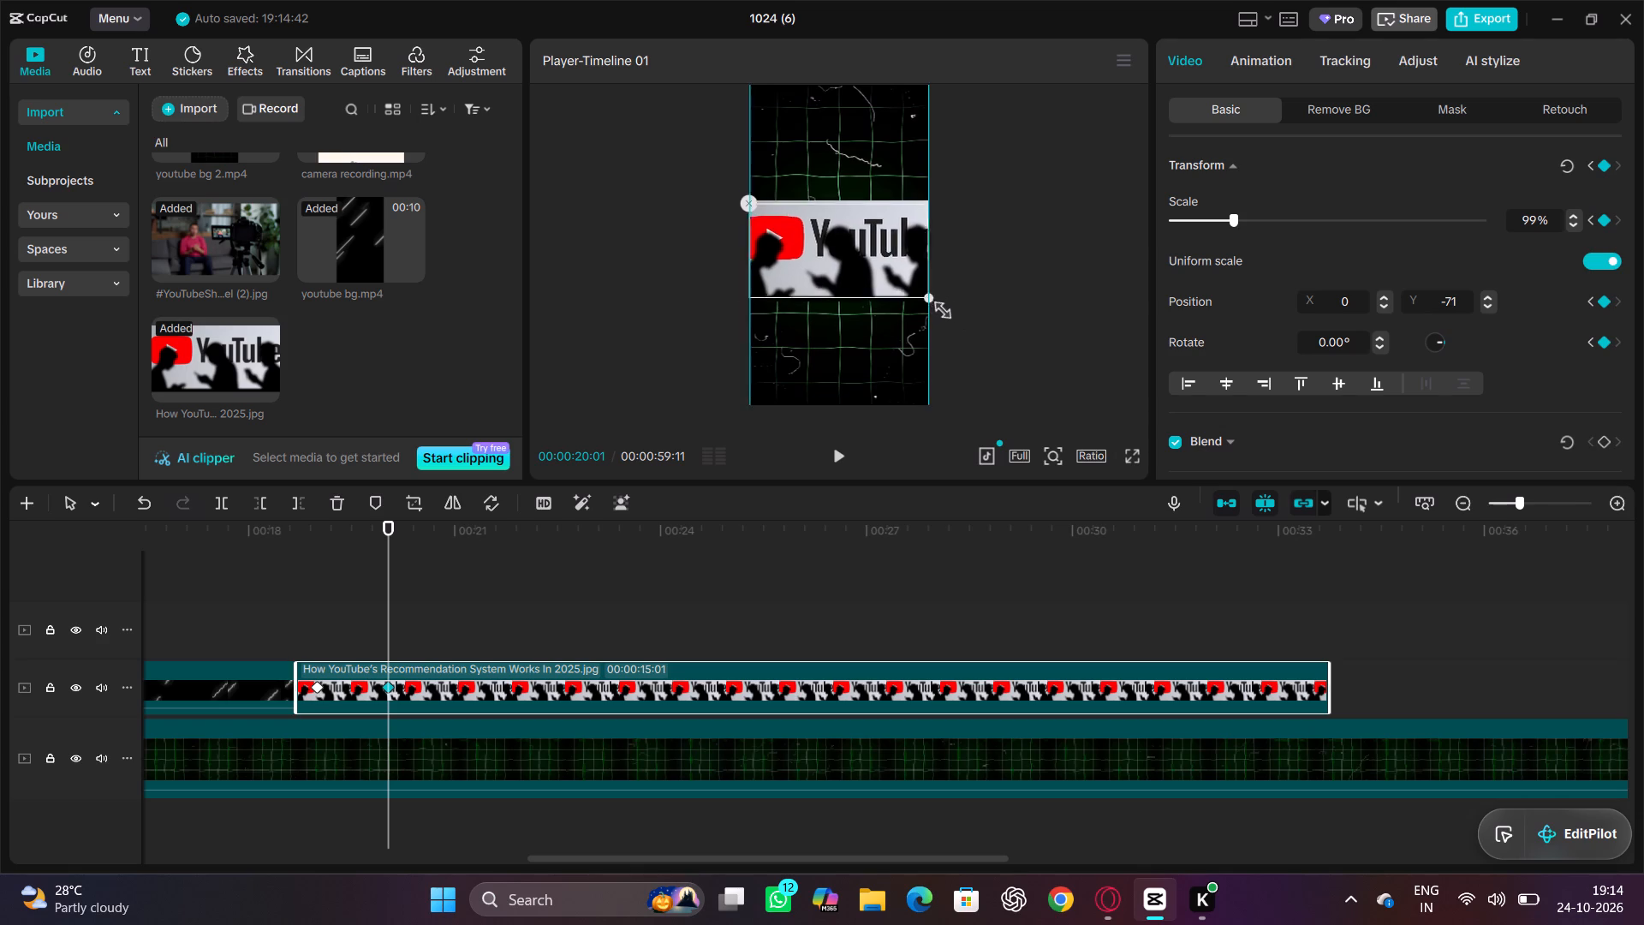
{"action": "left_click_drag", "start_coordinate": [944, 308], "coordinate": [975, 318]}
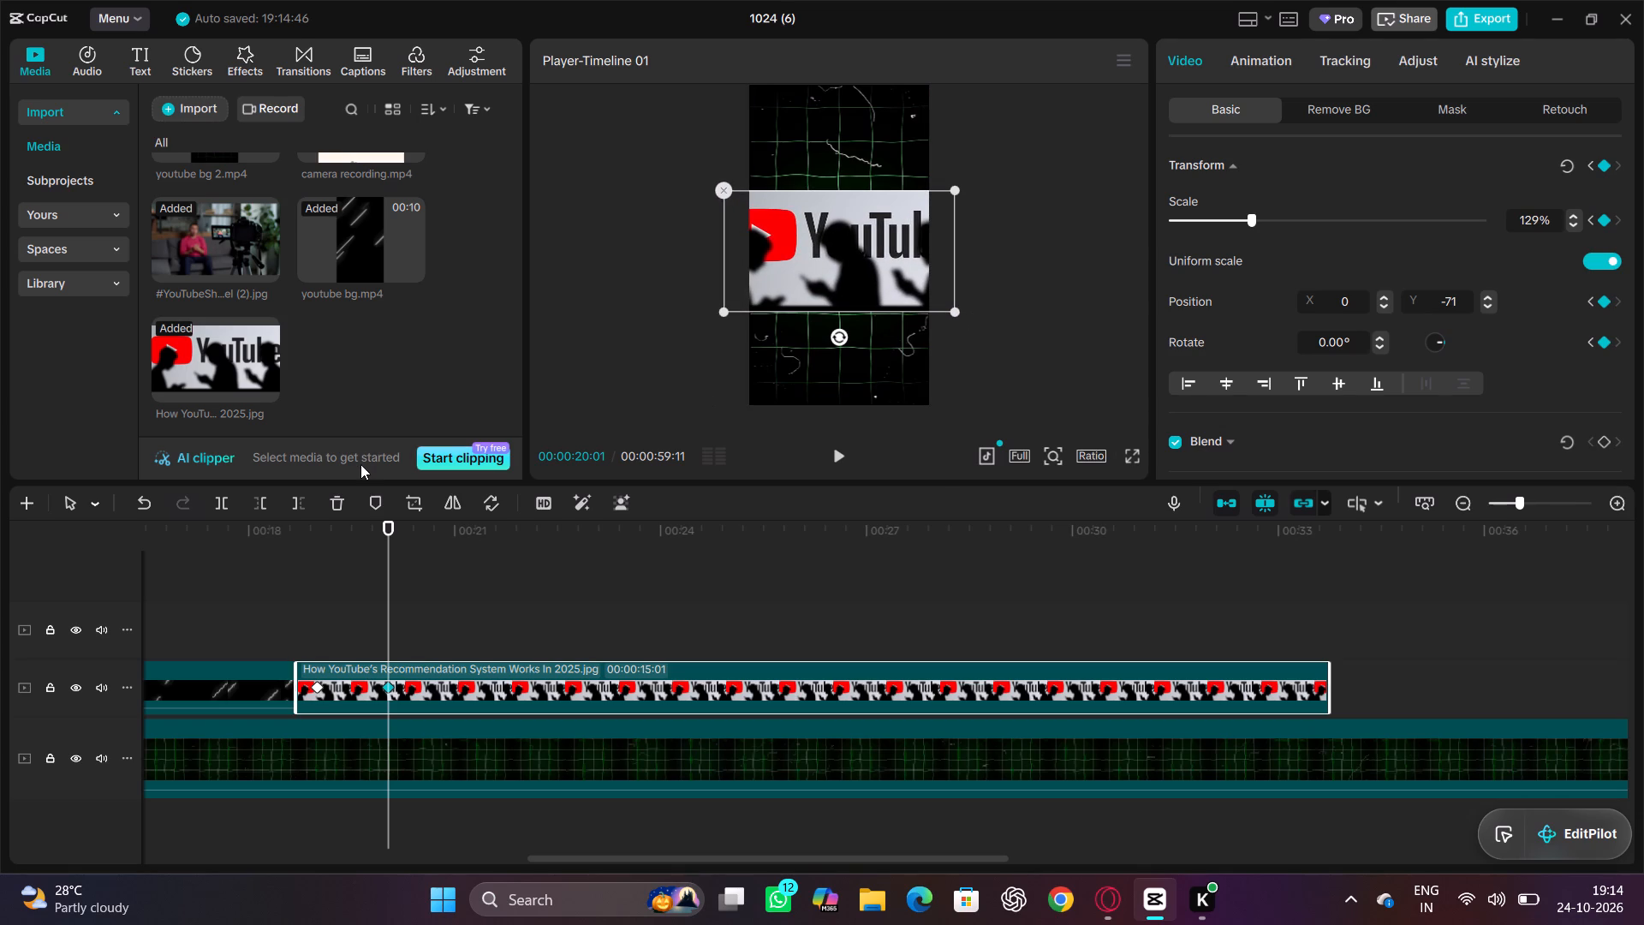
Add a Transform keyframe at 00:00:20:22 and enlarge the YouTube image to 156% there.
{"action": "left_click_drag", "start_coordinate": [386, 525], "coordinate": [438, 525]}
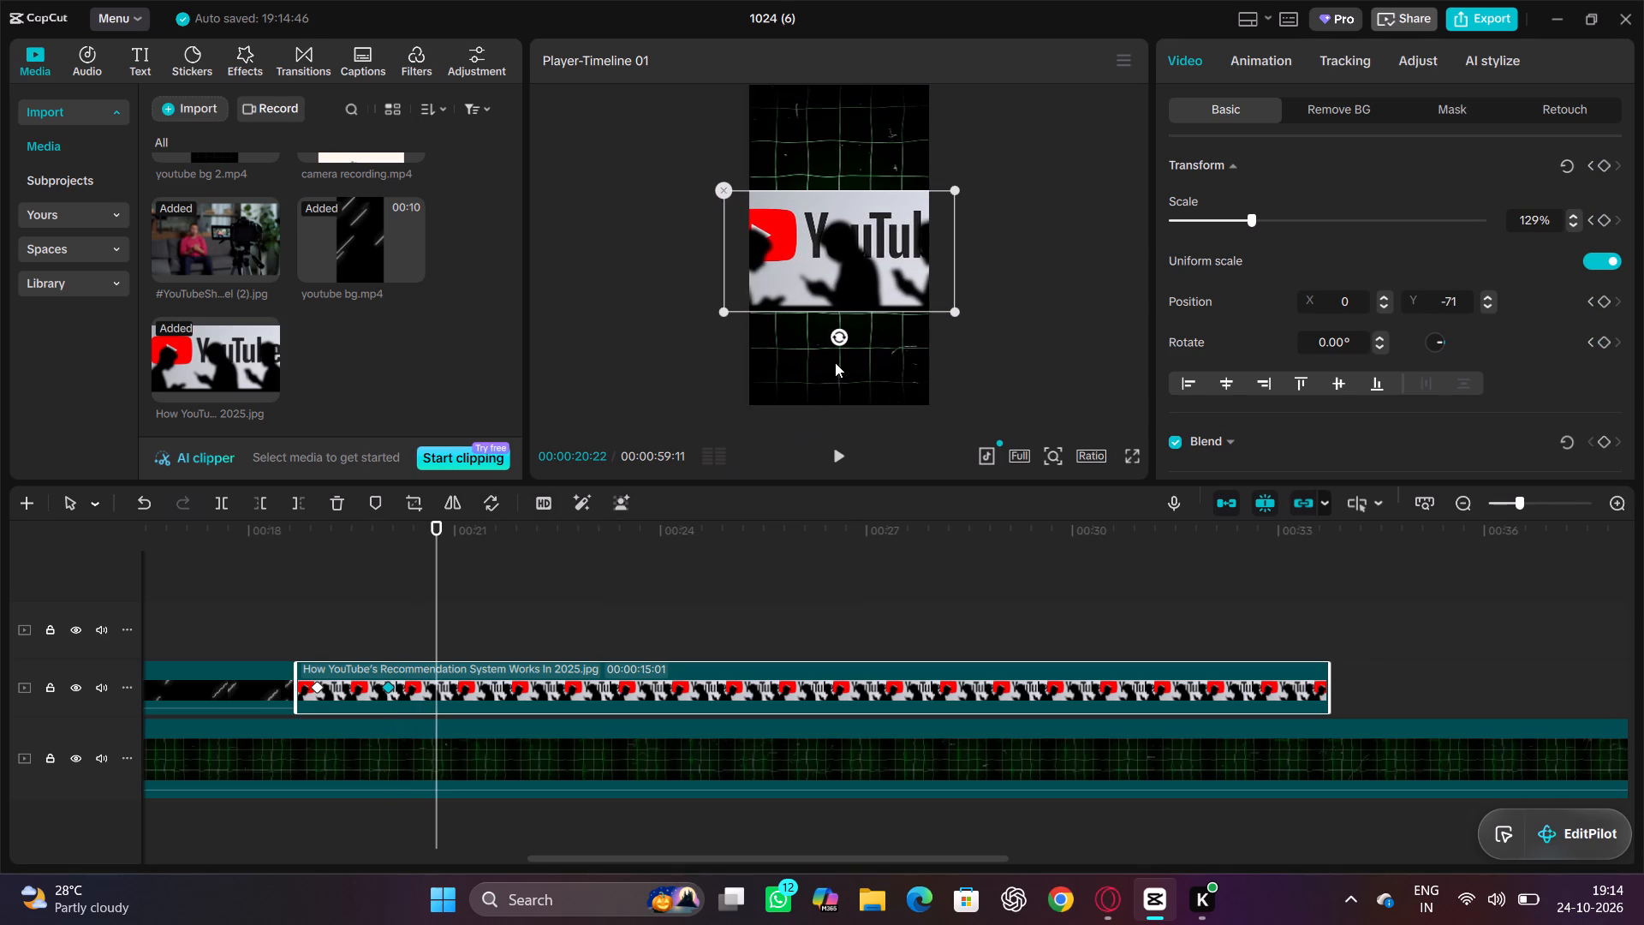
{"action": "left_click", "coordinate": [1599, 167]}
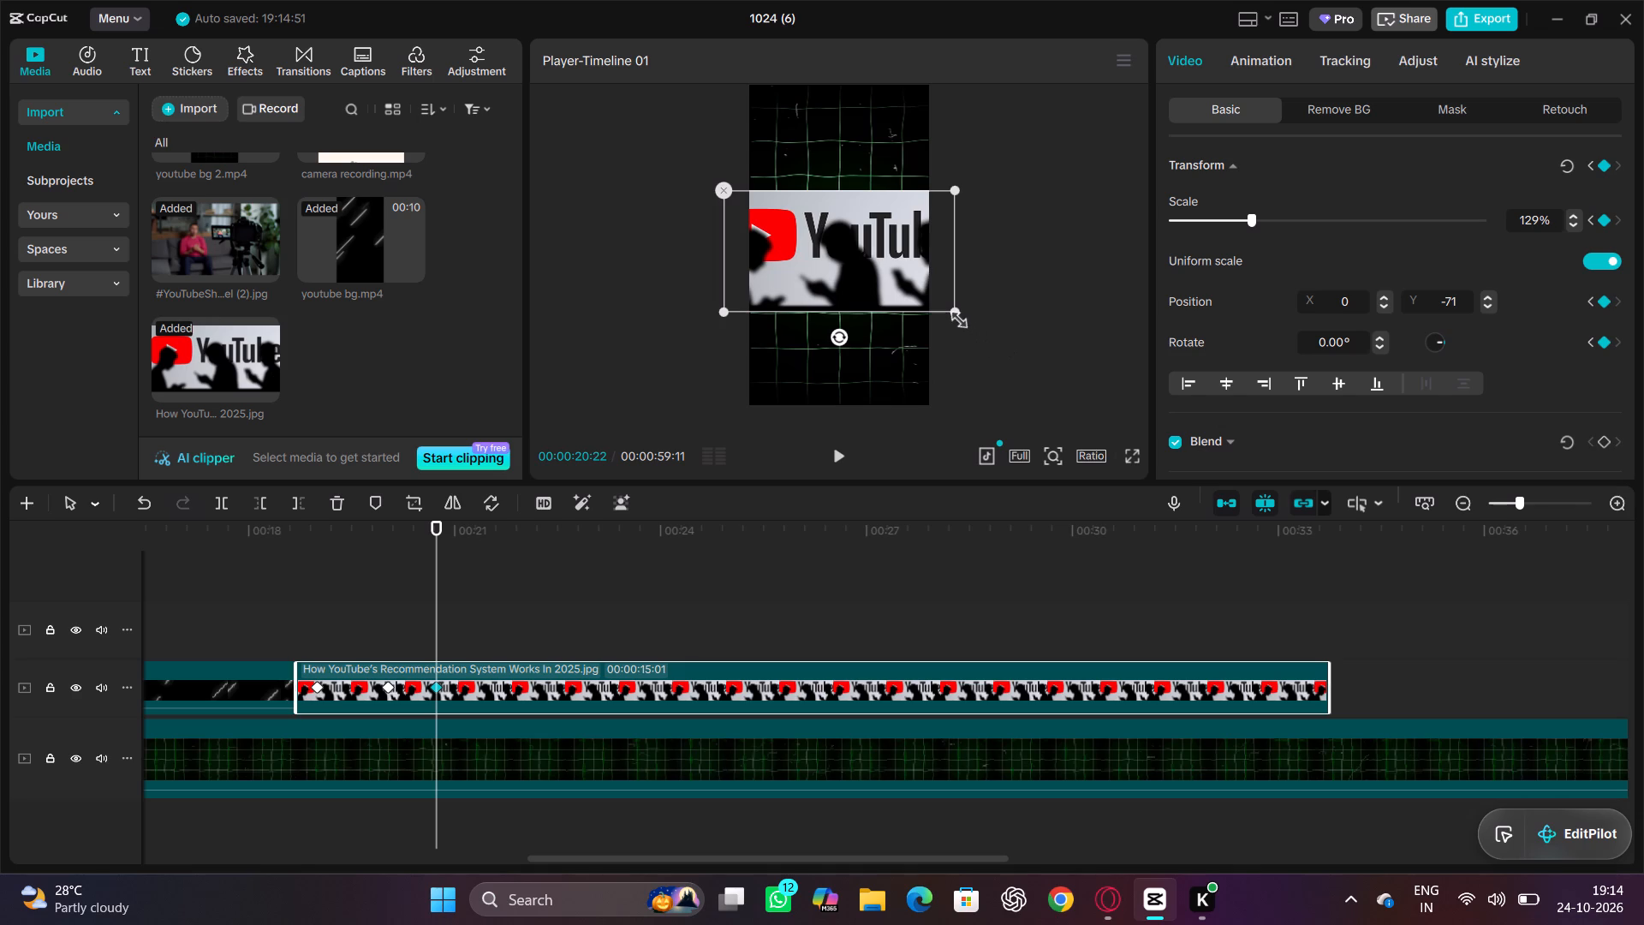
{"action": "left_click_drag", "start_coordinate": [954, 315], "coordinate": [979, 322]}
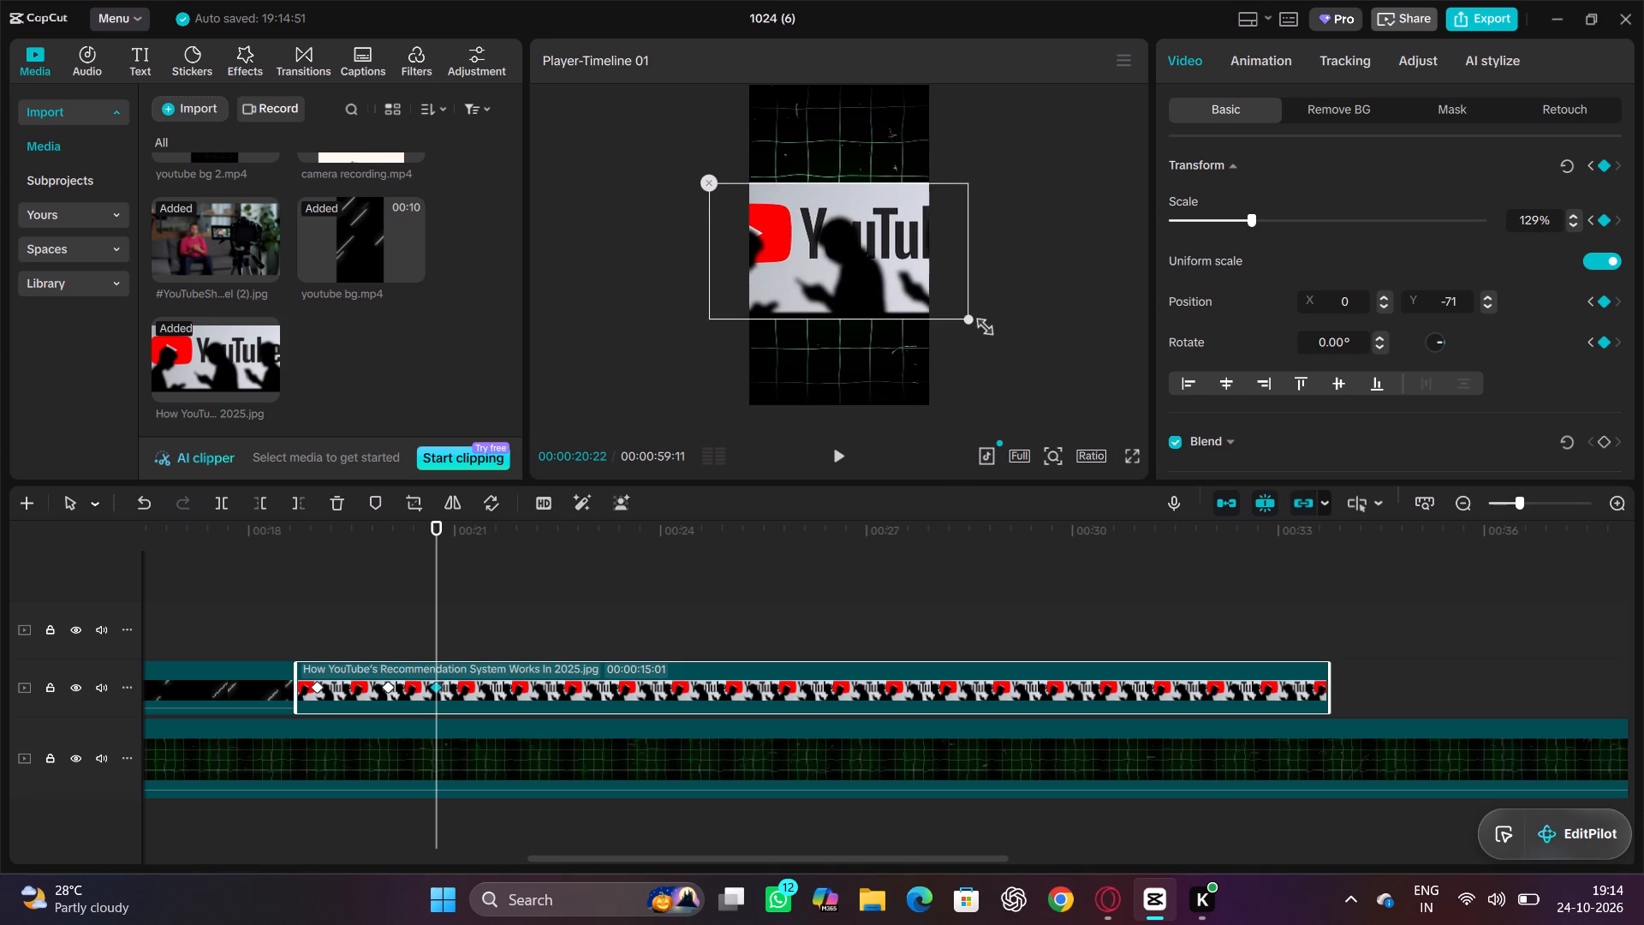
{"action": "left_click_drag", "start_coordinate": [979, 322], "coordinate": [992, 335]}
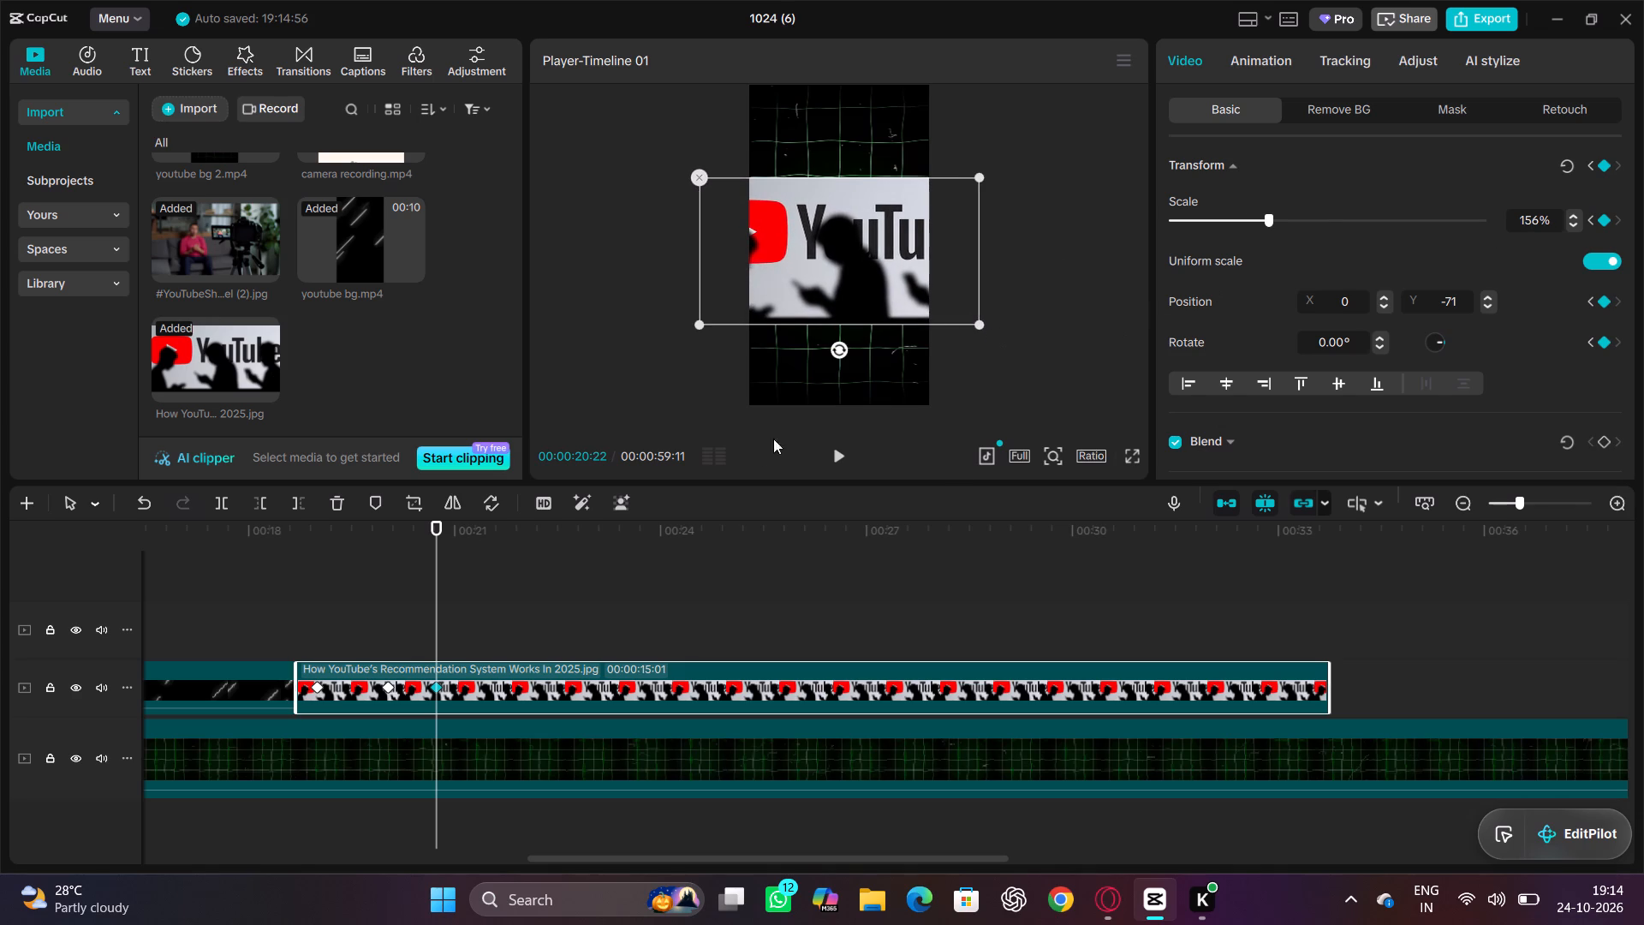
Add a Transform keyframe at 00:00:22:06 and enlarge the YouTube image to 500% so it fills the frame.
{"action": "left_click", "coordinate": [474, 676]}
{"action": "left_click_drag", "start_coordinate": [438, 530], "coordinate": [512, 546]}
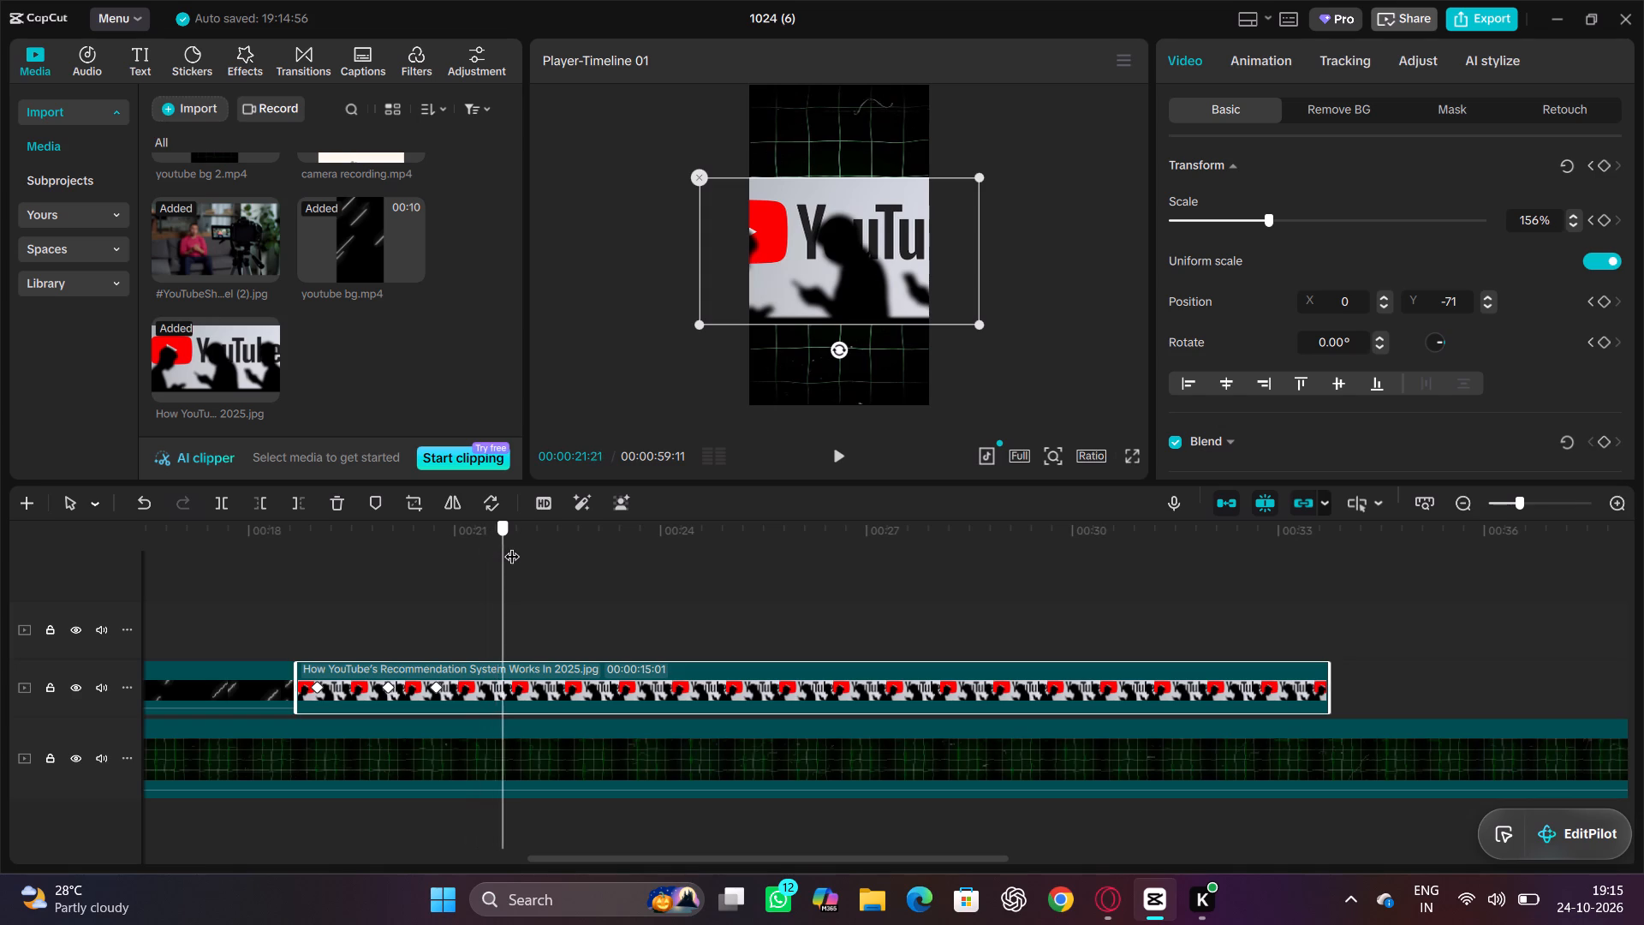
{"action": "left_click_drag", "start_coordinate": [512, 546], "coordinate": [536, 546]}
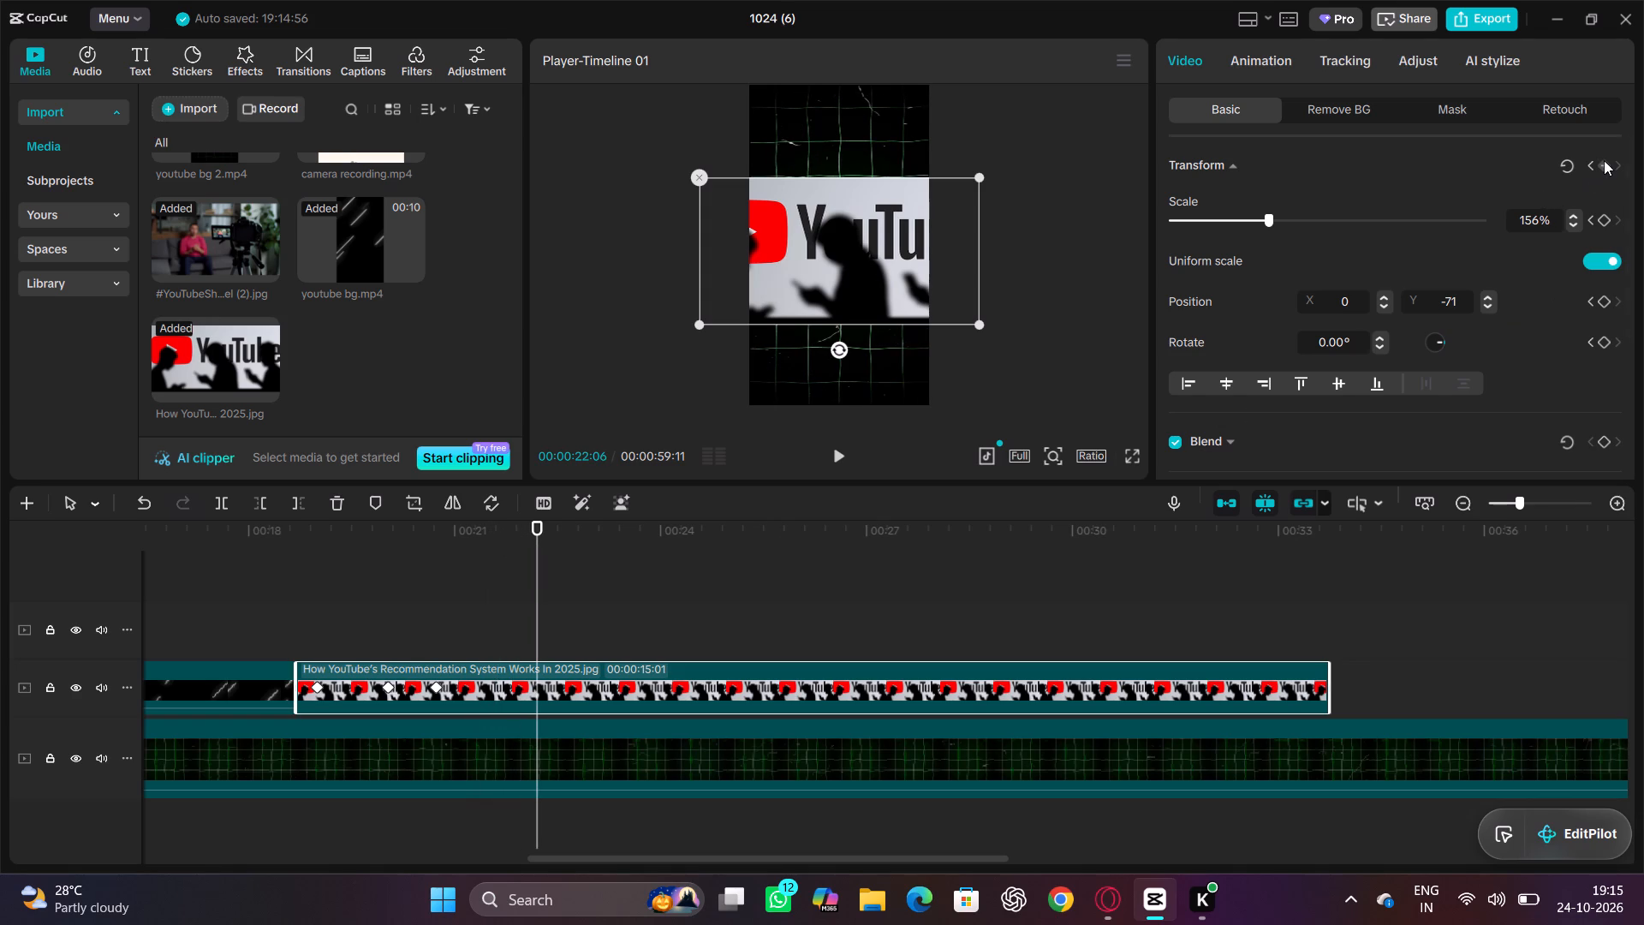
{"action": "left_click", "coordinate": [1604, 160]}
{"action": "left_click_drag", "start_coordinate": [980, 329], "coordinate": [1643, 924]}
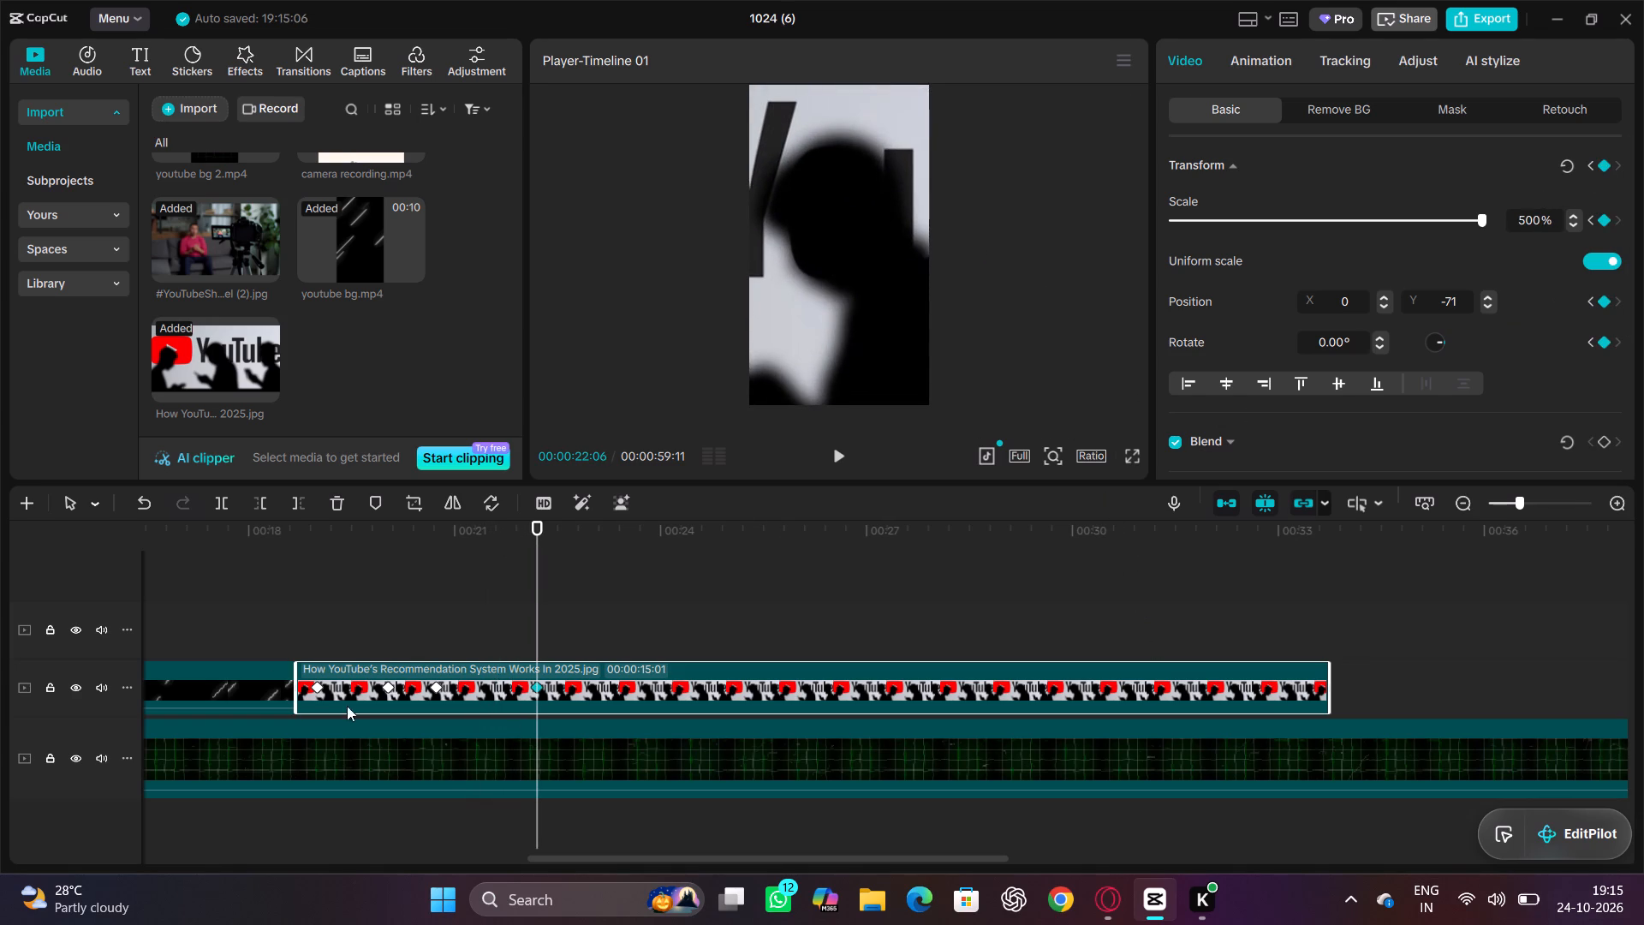
Play back the zoom and tighten it by moving the 500% keyframe about half a second earlier and the 156% keyframe slightly later.
{"action": "left_click_drag", "start_coordinate": [541, 525], "coordinate": [295, 609]}
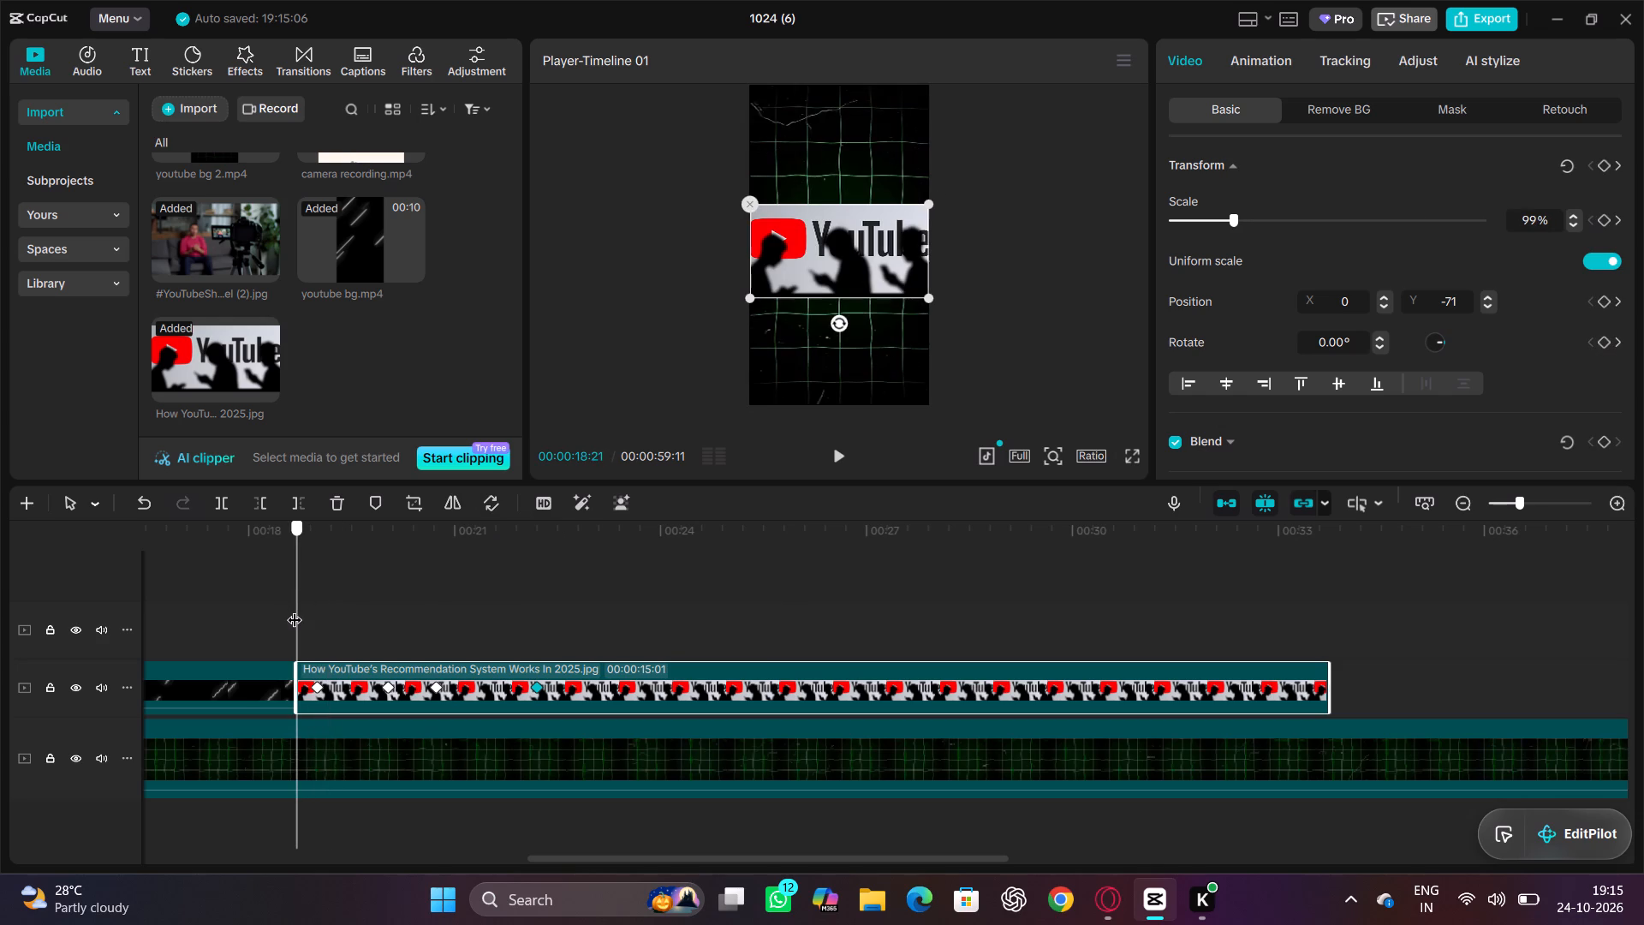
{"action": "left_click_drag", "start_coordinate": [295, 609], "coordinate": [295, 610]}
{"action": "key", "text": "space"}
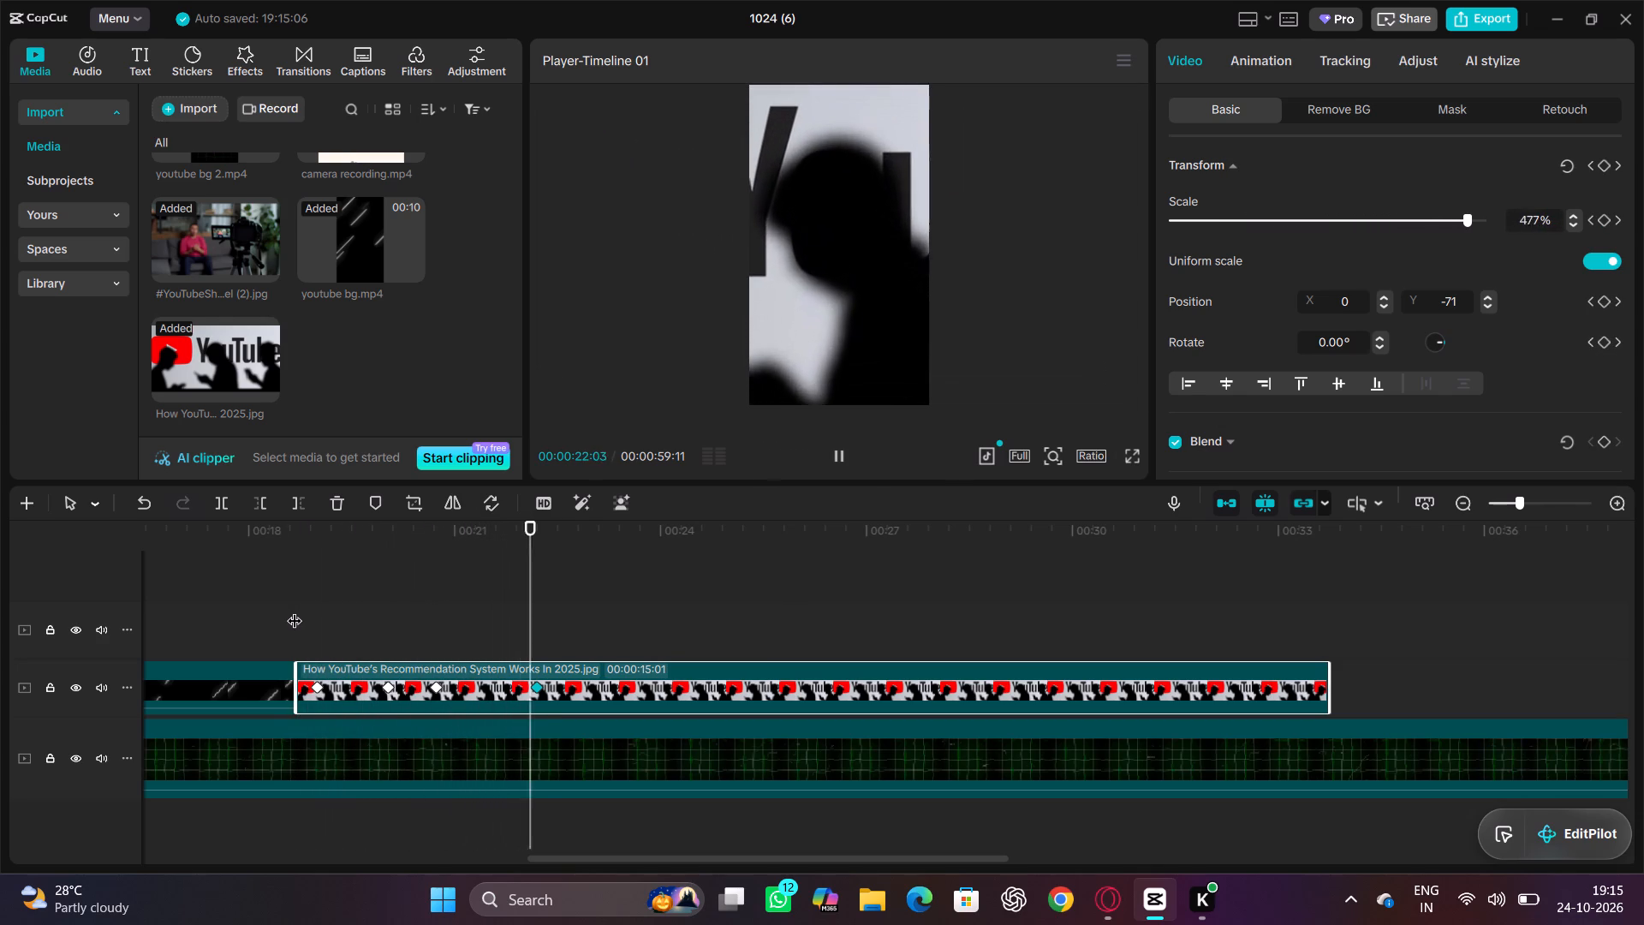
{"action": "key", "text": "space"}
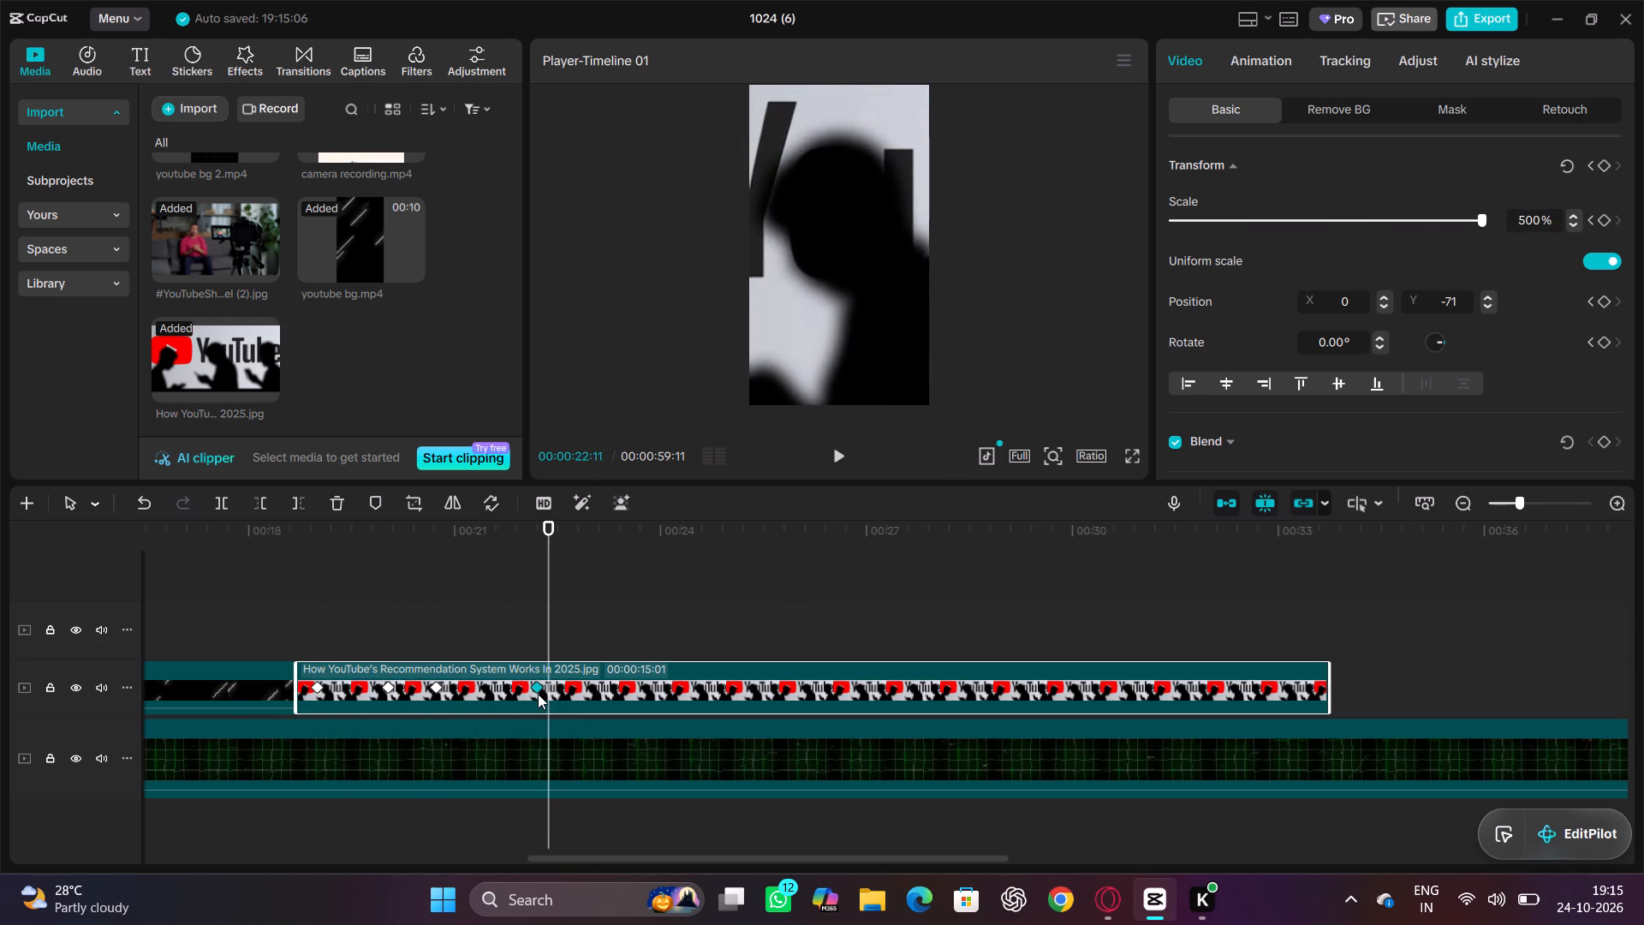
{"action": "left_click_drag", "start_coordinate": [537, 689], "coordinate": [501, 694]}
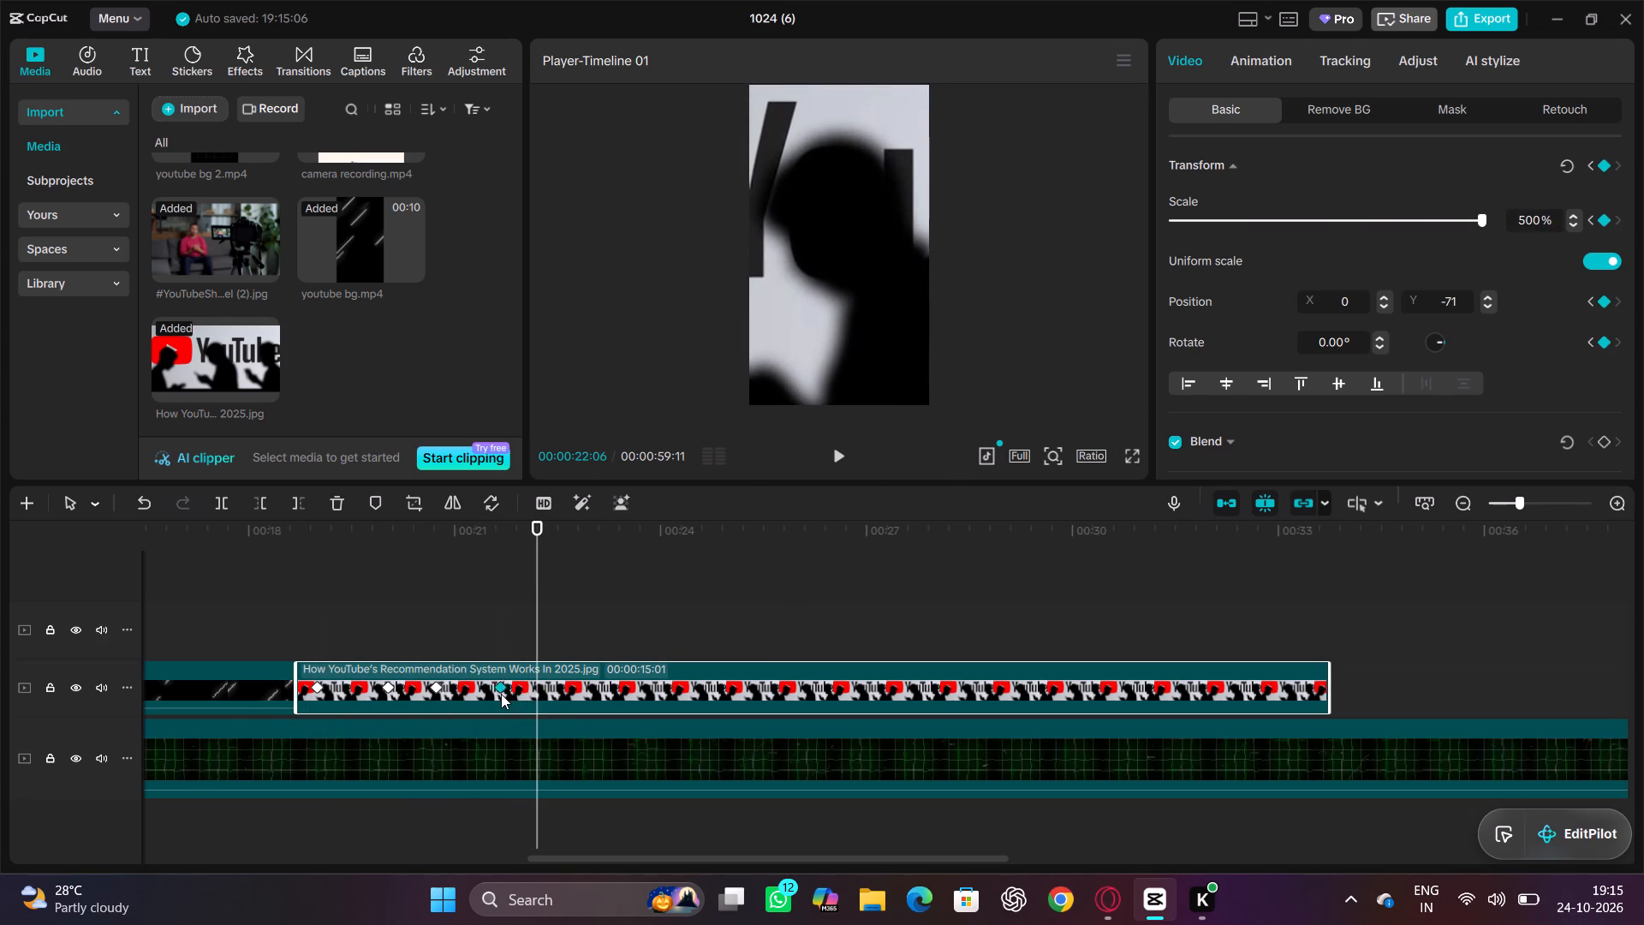
{"action": "left_click_drag", "start_coordinate": [501, 694], "coordinate": [496, 696]}
{"action": "left_click_drag", "start_coordinate": [545, 510], "coordinate": [402, 552]}
{"action": "left_click_drag", "start_coordinate": [433, 681], "coordinate": [448, 681]}
{"action": "key", "text": "space"}
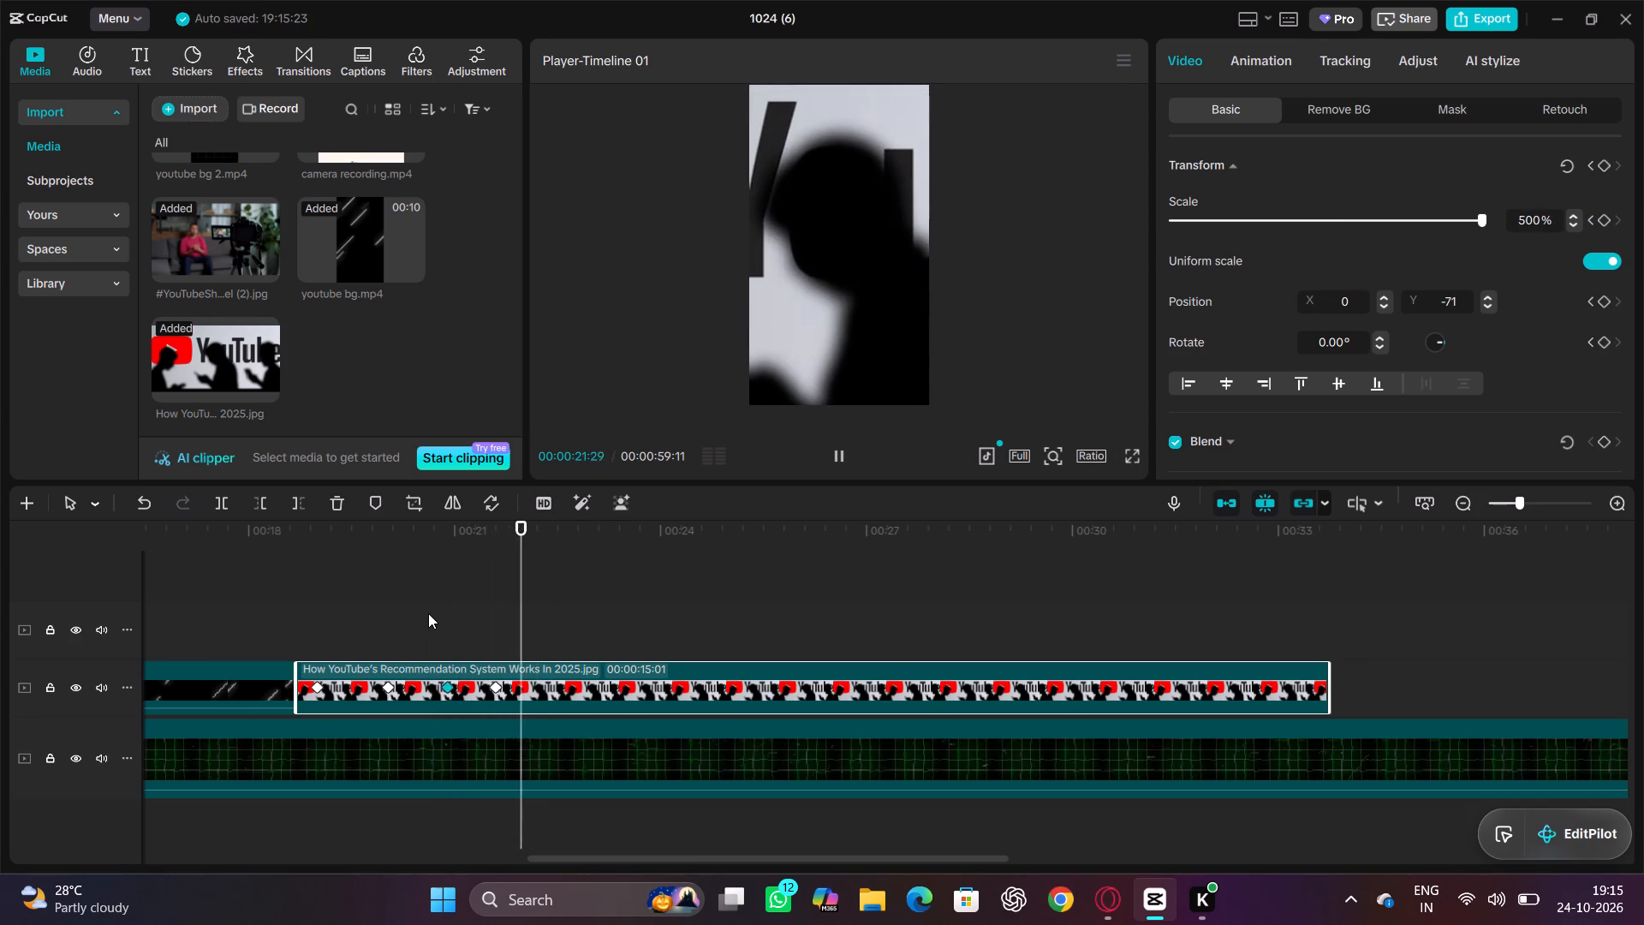
{"action": "left_click", "coordinate": [790, 282]}
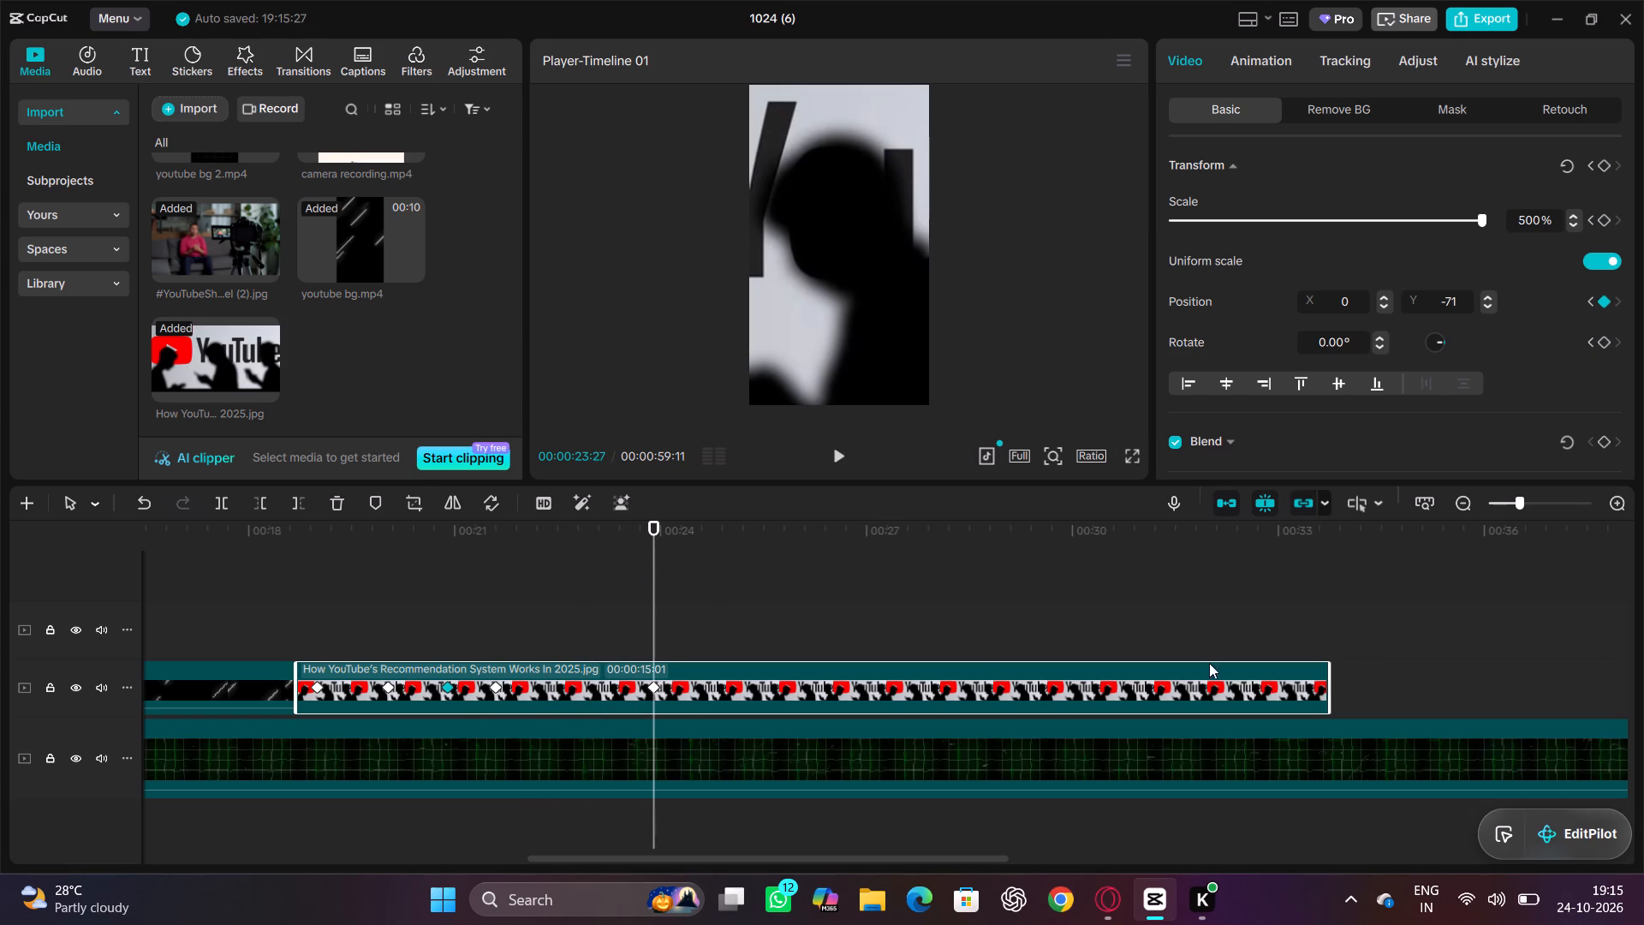
Trim the end of the YouTube image clip to a duration of 00:00:05:13.
{"action": "left_click_drag", "start_coordinate": [1327, 700], "coordinate": [708, 732]}
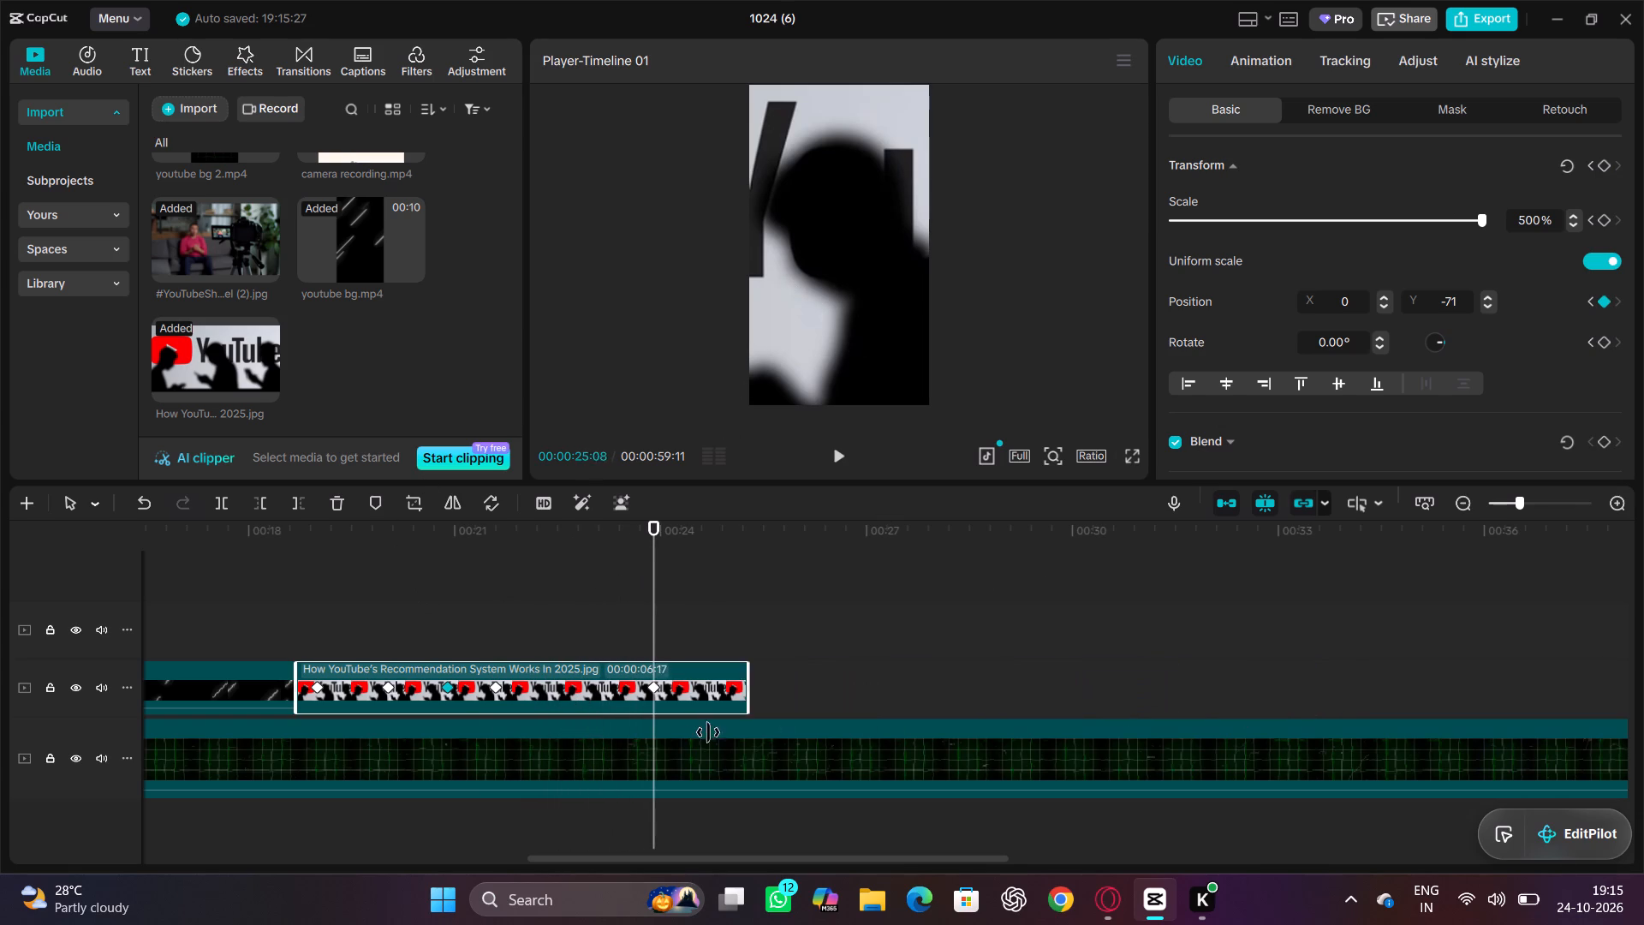
{"action": "left_click_drag", "start_coordinate": [708, 732], "coordinate": [669, 749]}
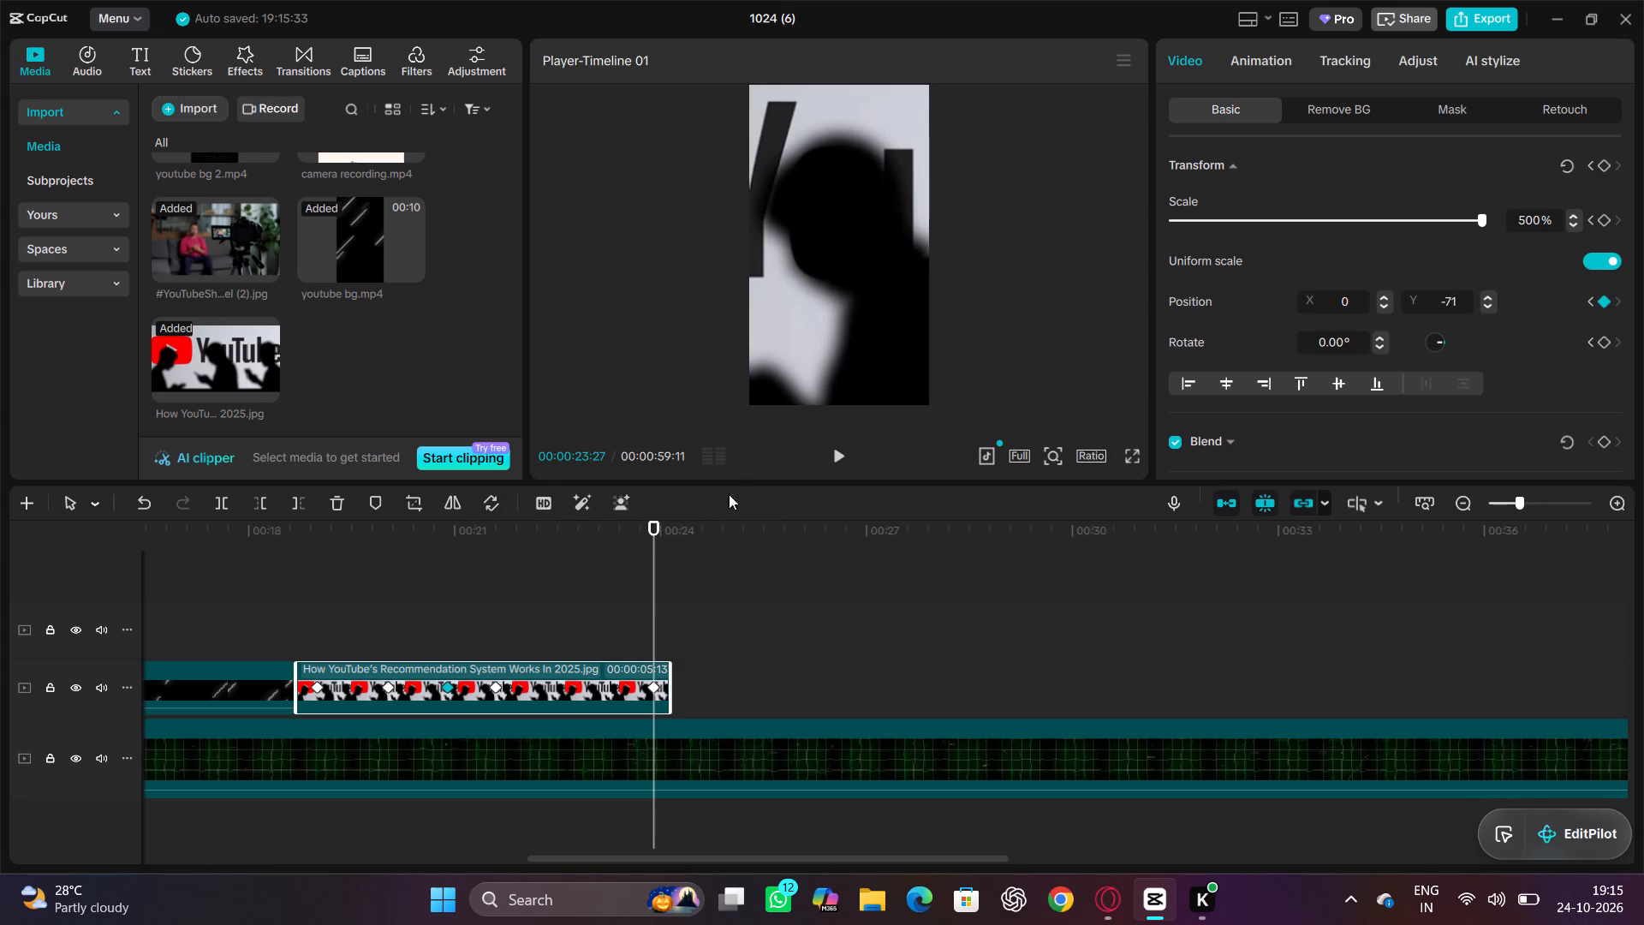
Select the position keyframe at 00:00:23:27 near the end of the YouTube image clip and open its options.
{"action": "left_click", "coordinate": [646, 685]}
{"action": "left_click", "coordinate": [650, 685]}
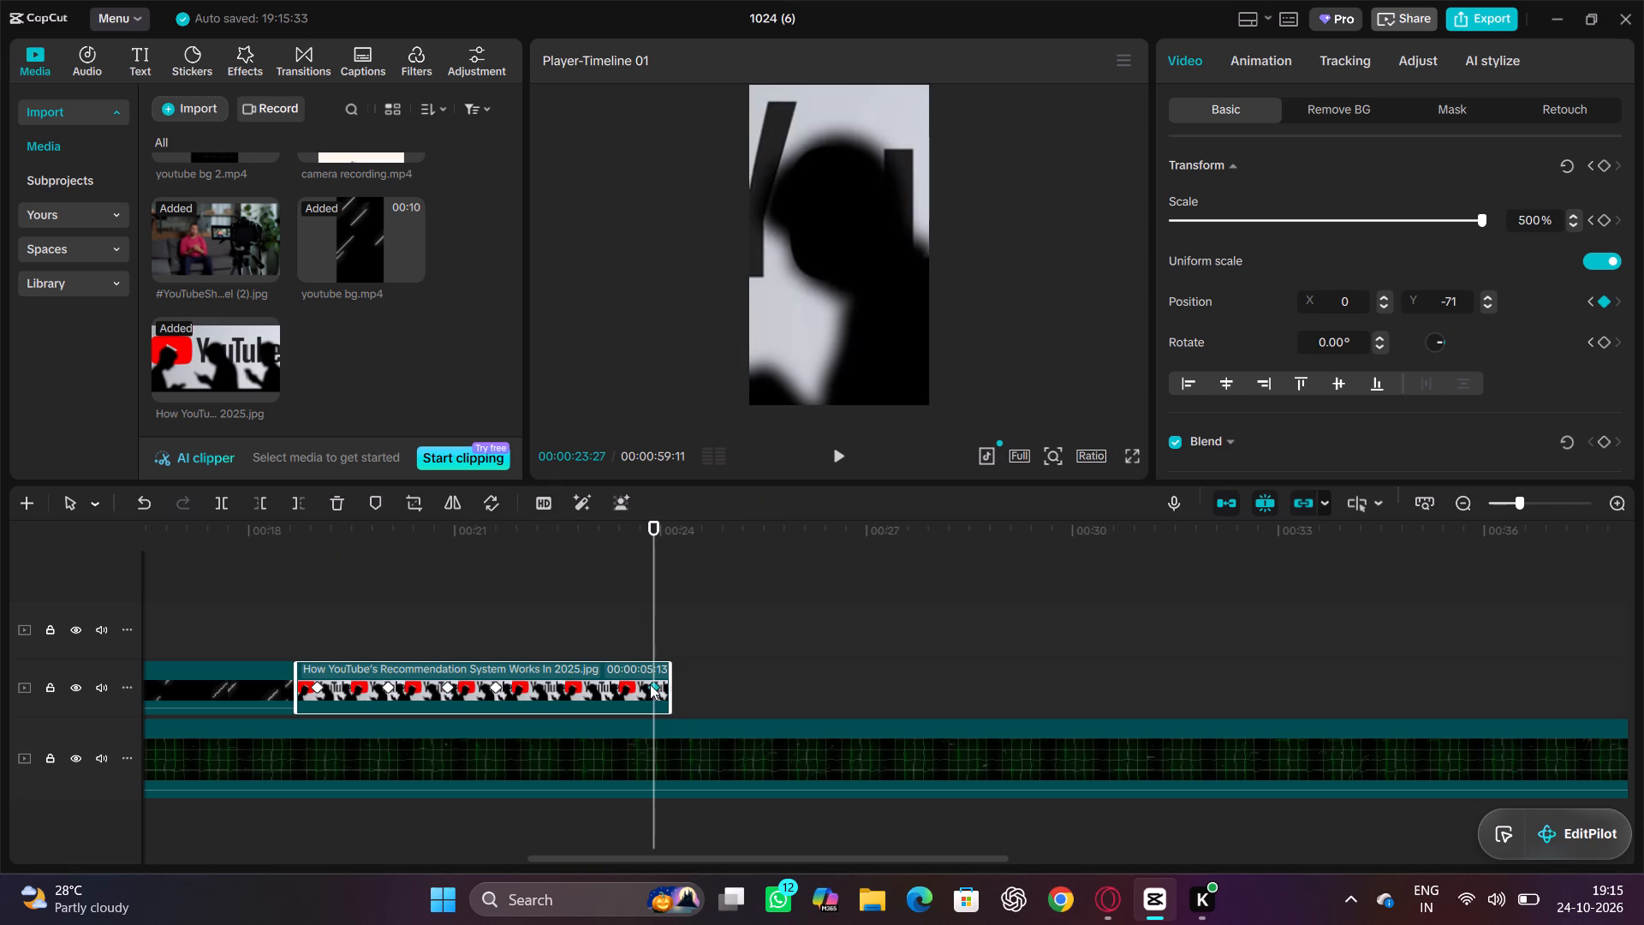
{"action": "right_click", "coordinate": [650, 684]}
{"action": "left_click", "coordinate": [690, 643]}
Add camera recording.mp4 to the image clip's track, just after the YouTube image clip ends.
{"action": "left_click", "coordinate": [836, 473]}
{"action": "left_click", "coordinate": [835, 468]}
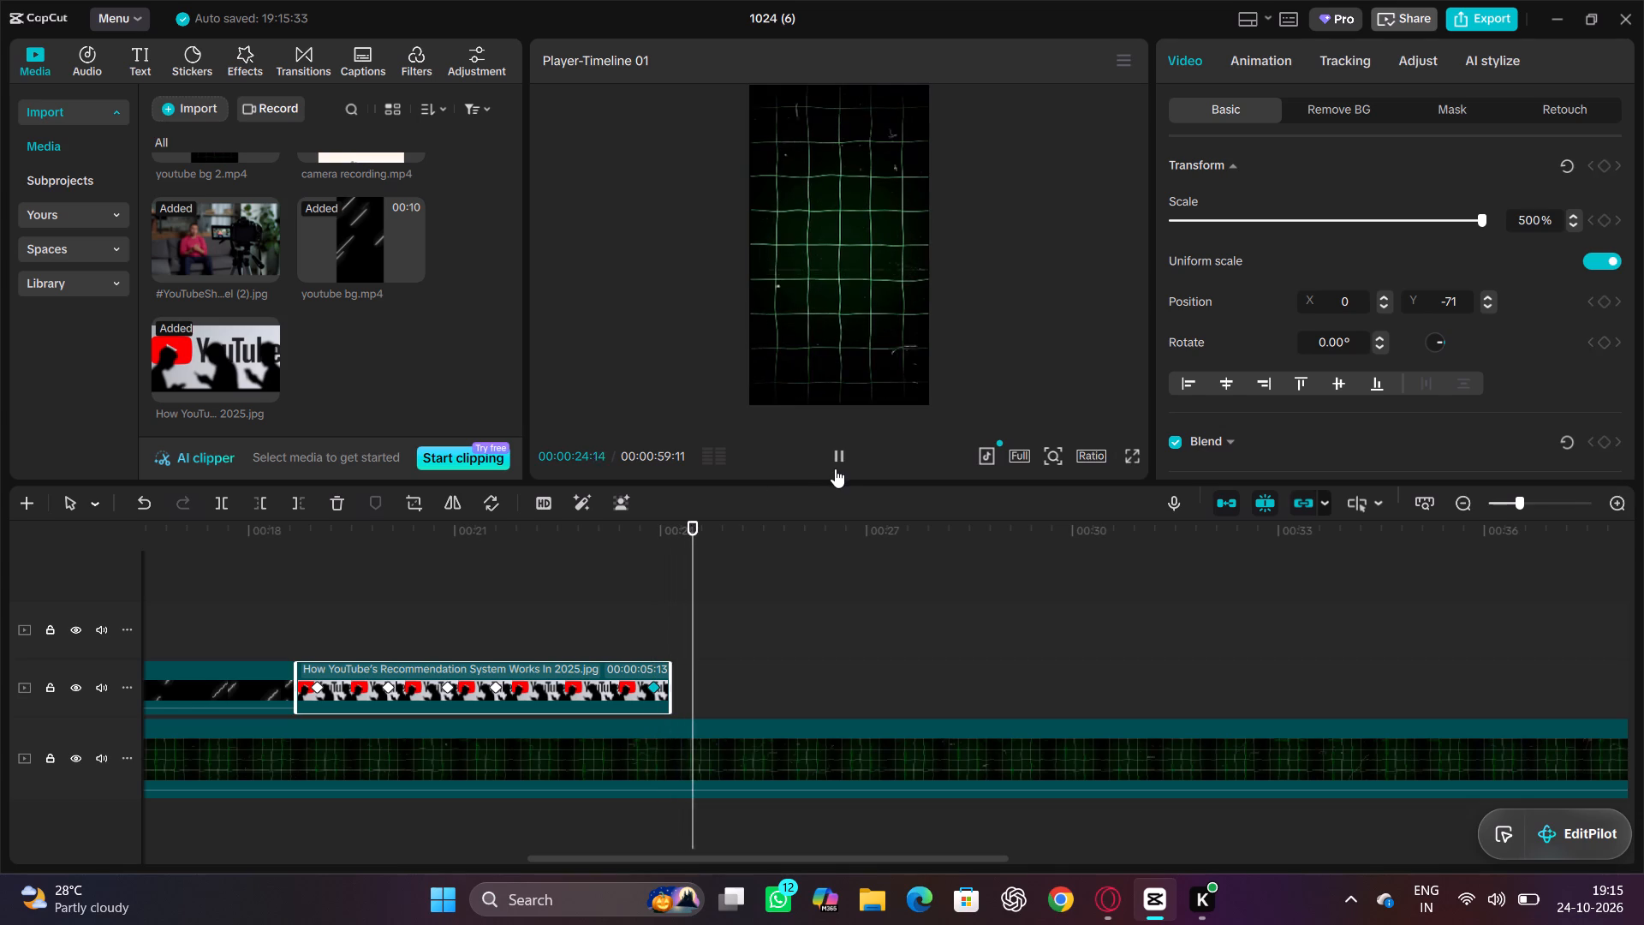
{"action": "left_click", "coordinate": [835, 468]}
{"action": "scroll", "coordinate": [263, 308], "scroll_direction": "up", "scroll_amount": 2}
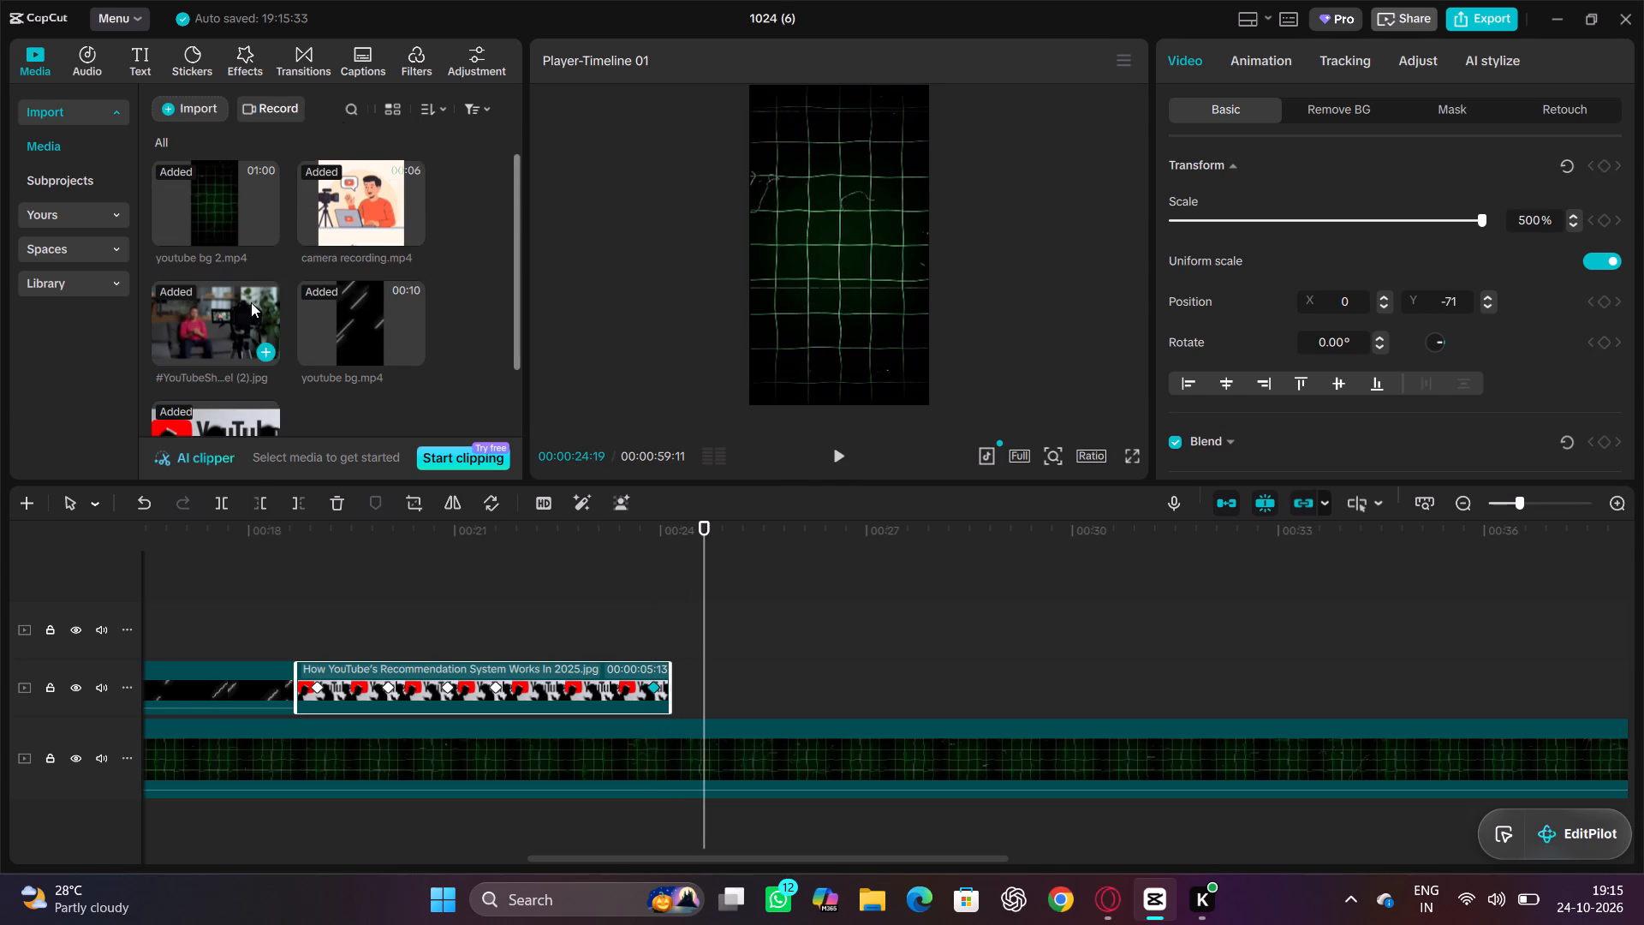
{"action": "double_click", "coordinate": [378, 176]}
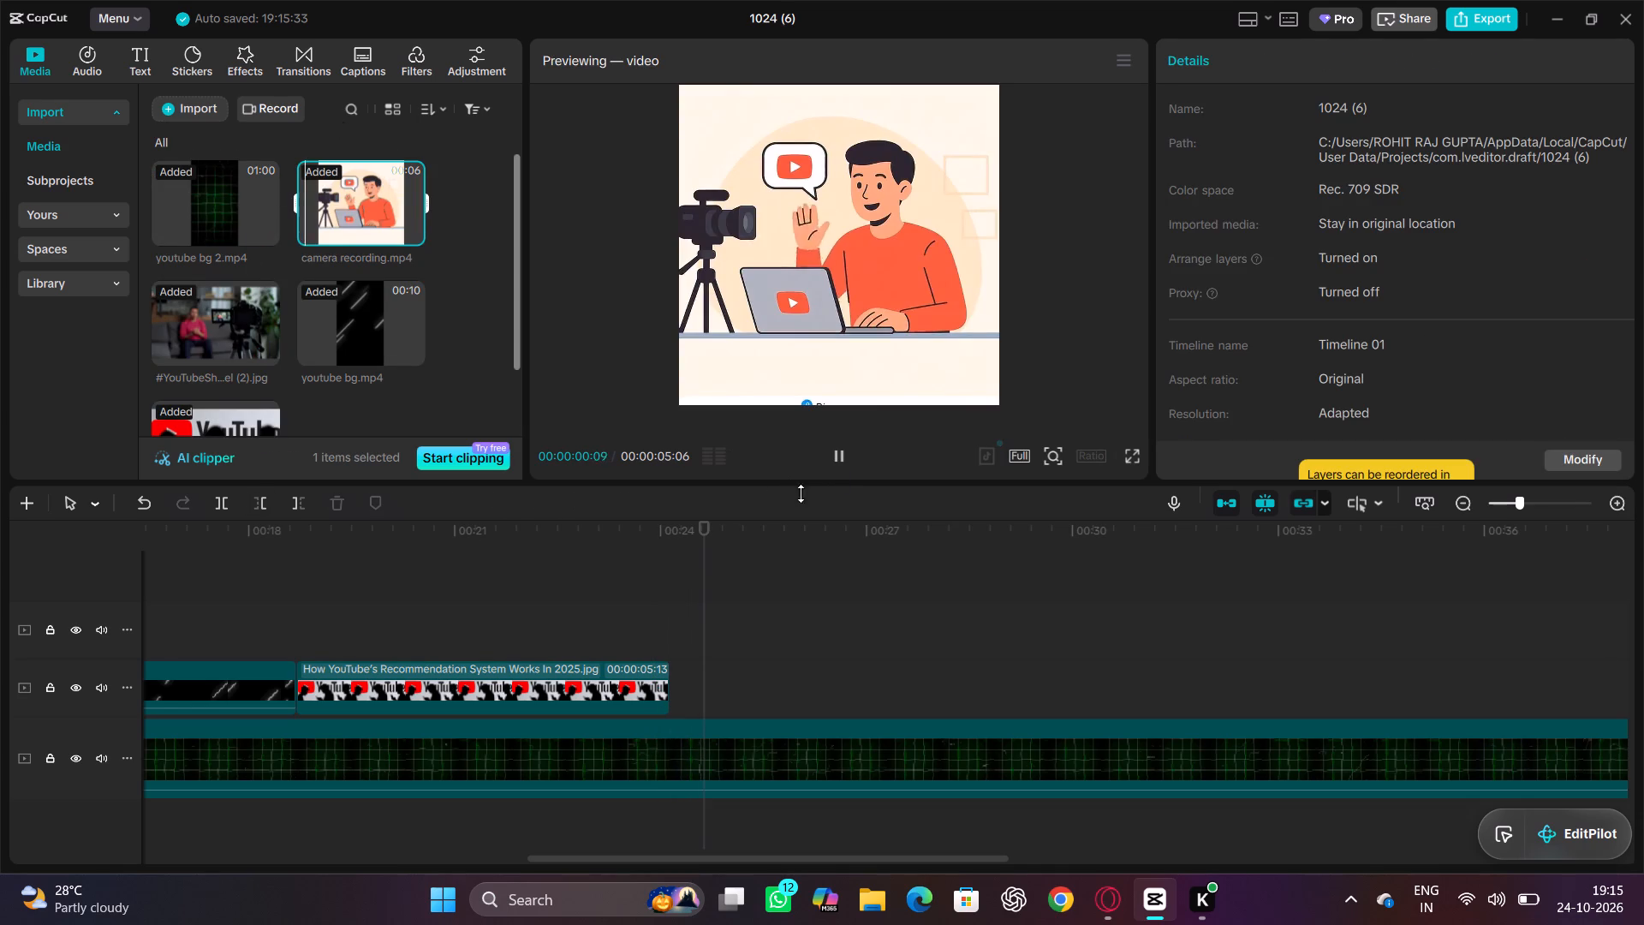
{"action": "left_click_drag", "start_coordinate": [360, 212], "coordinate": [726, 638]}
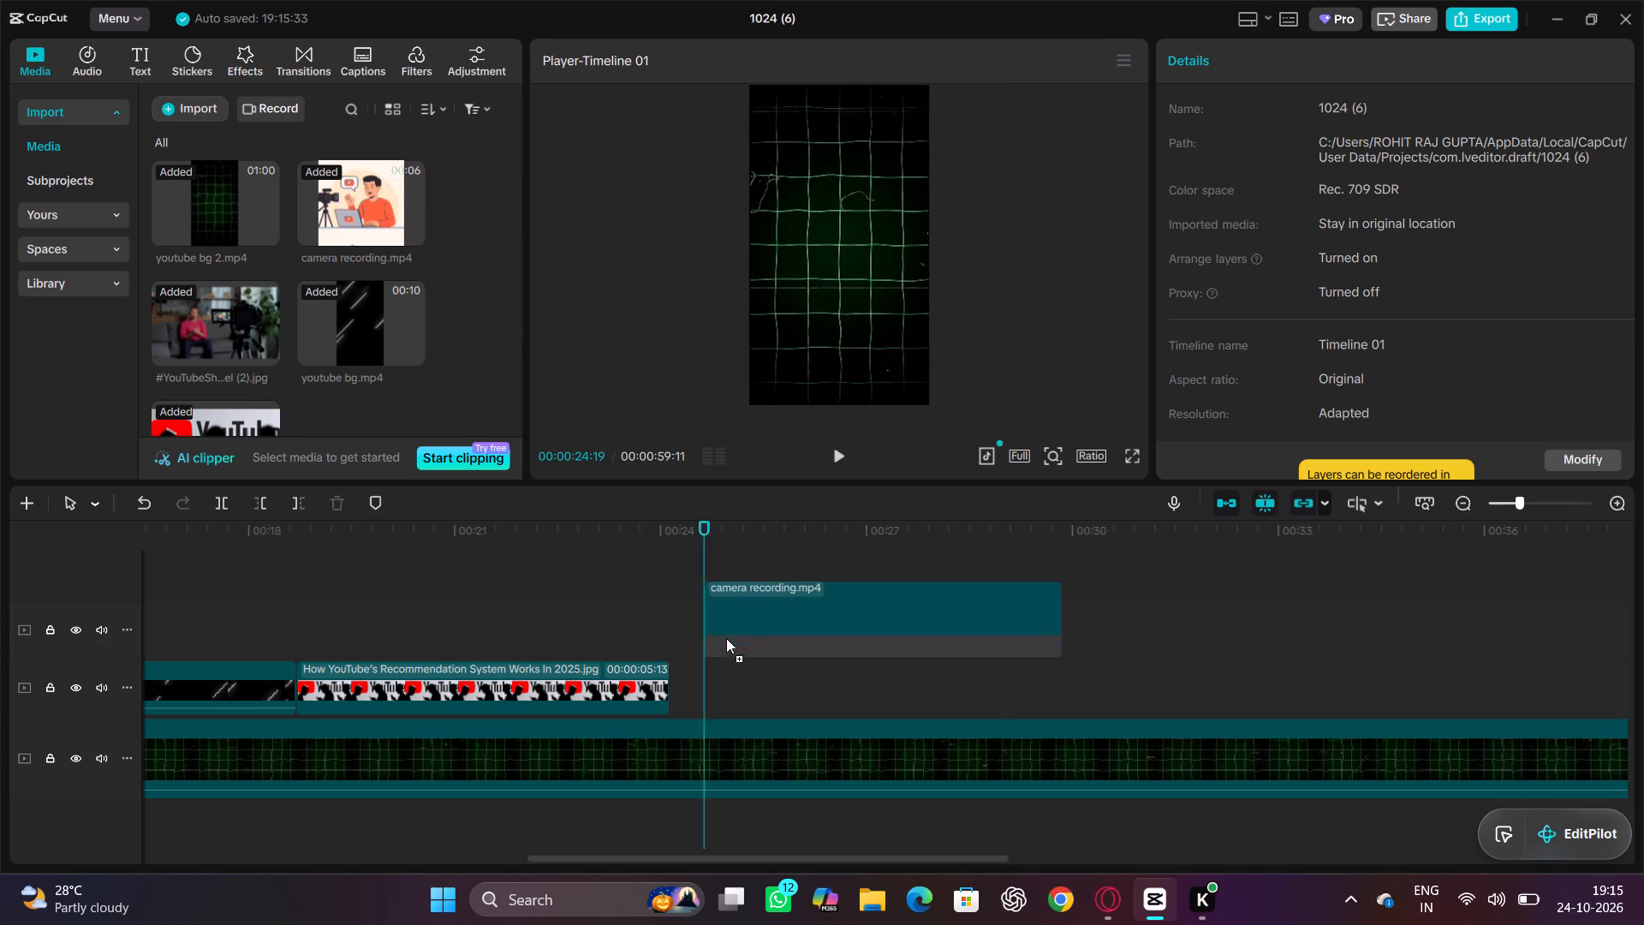
{"action": "left_click_drag", "start_coordinate": [726, 638], "coordinate": [681, 687]}
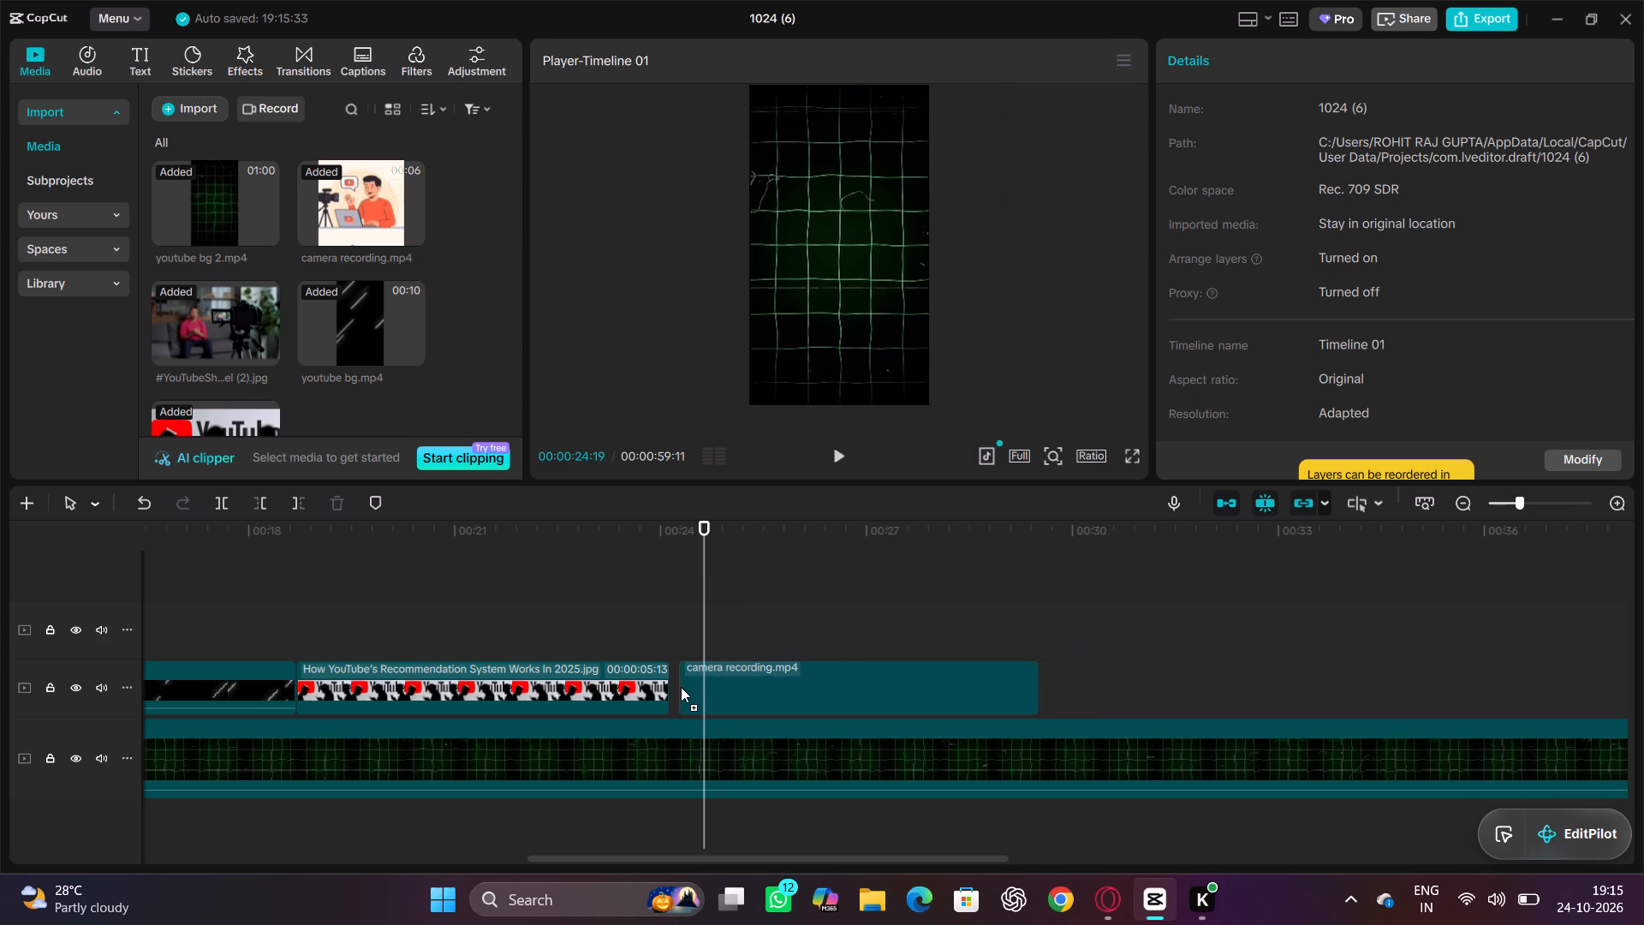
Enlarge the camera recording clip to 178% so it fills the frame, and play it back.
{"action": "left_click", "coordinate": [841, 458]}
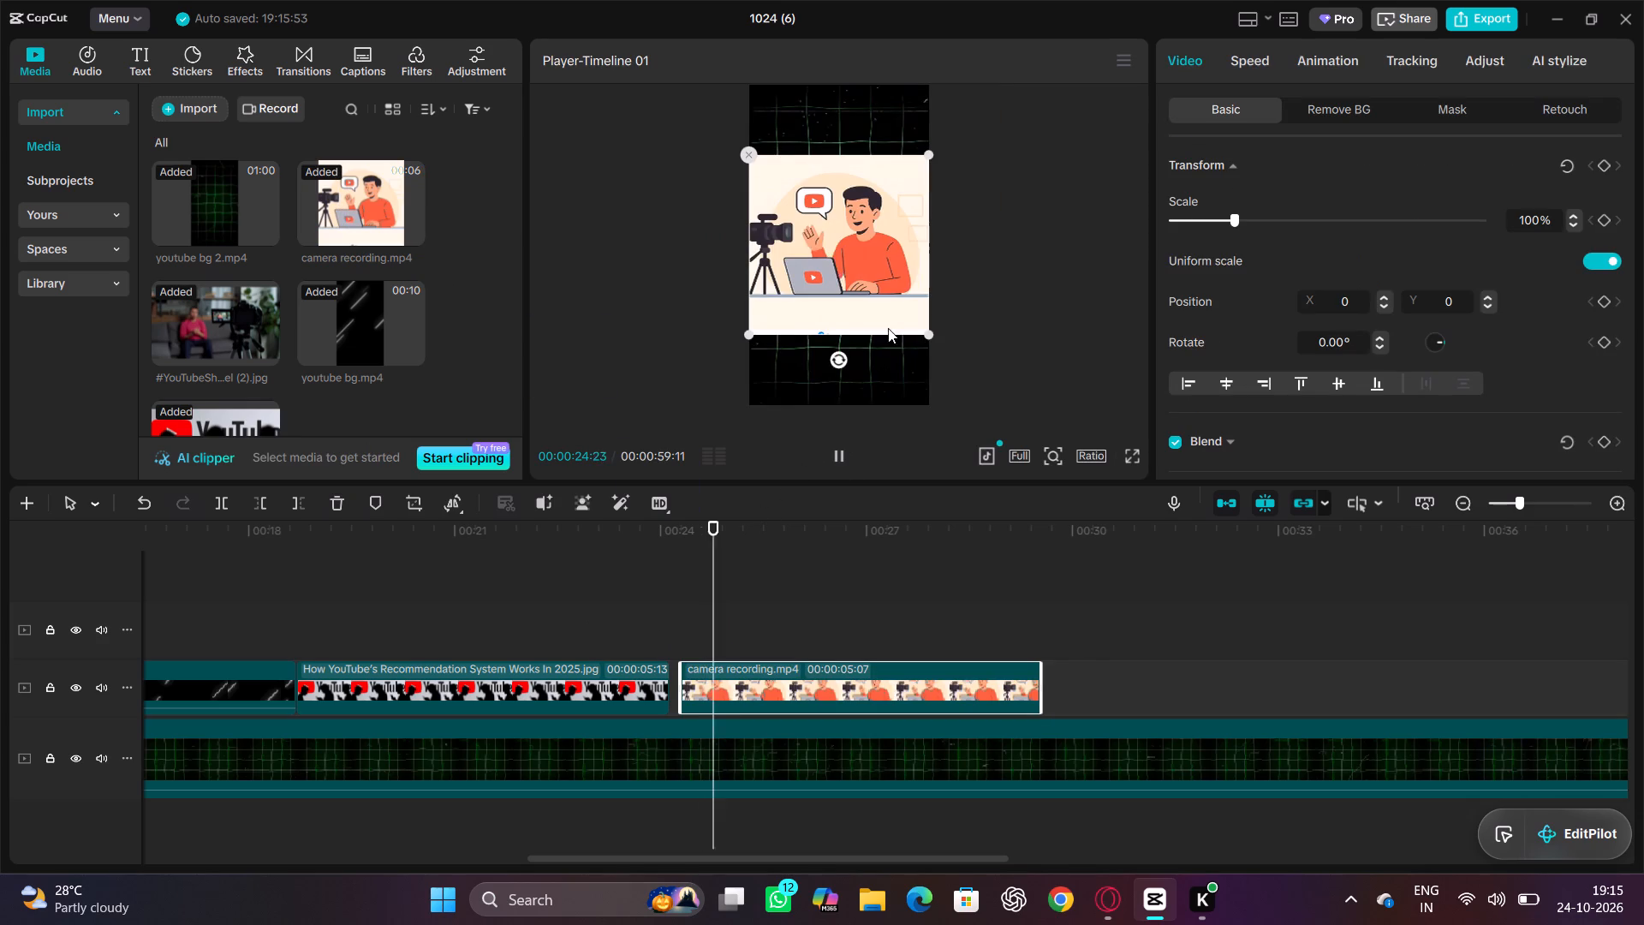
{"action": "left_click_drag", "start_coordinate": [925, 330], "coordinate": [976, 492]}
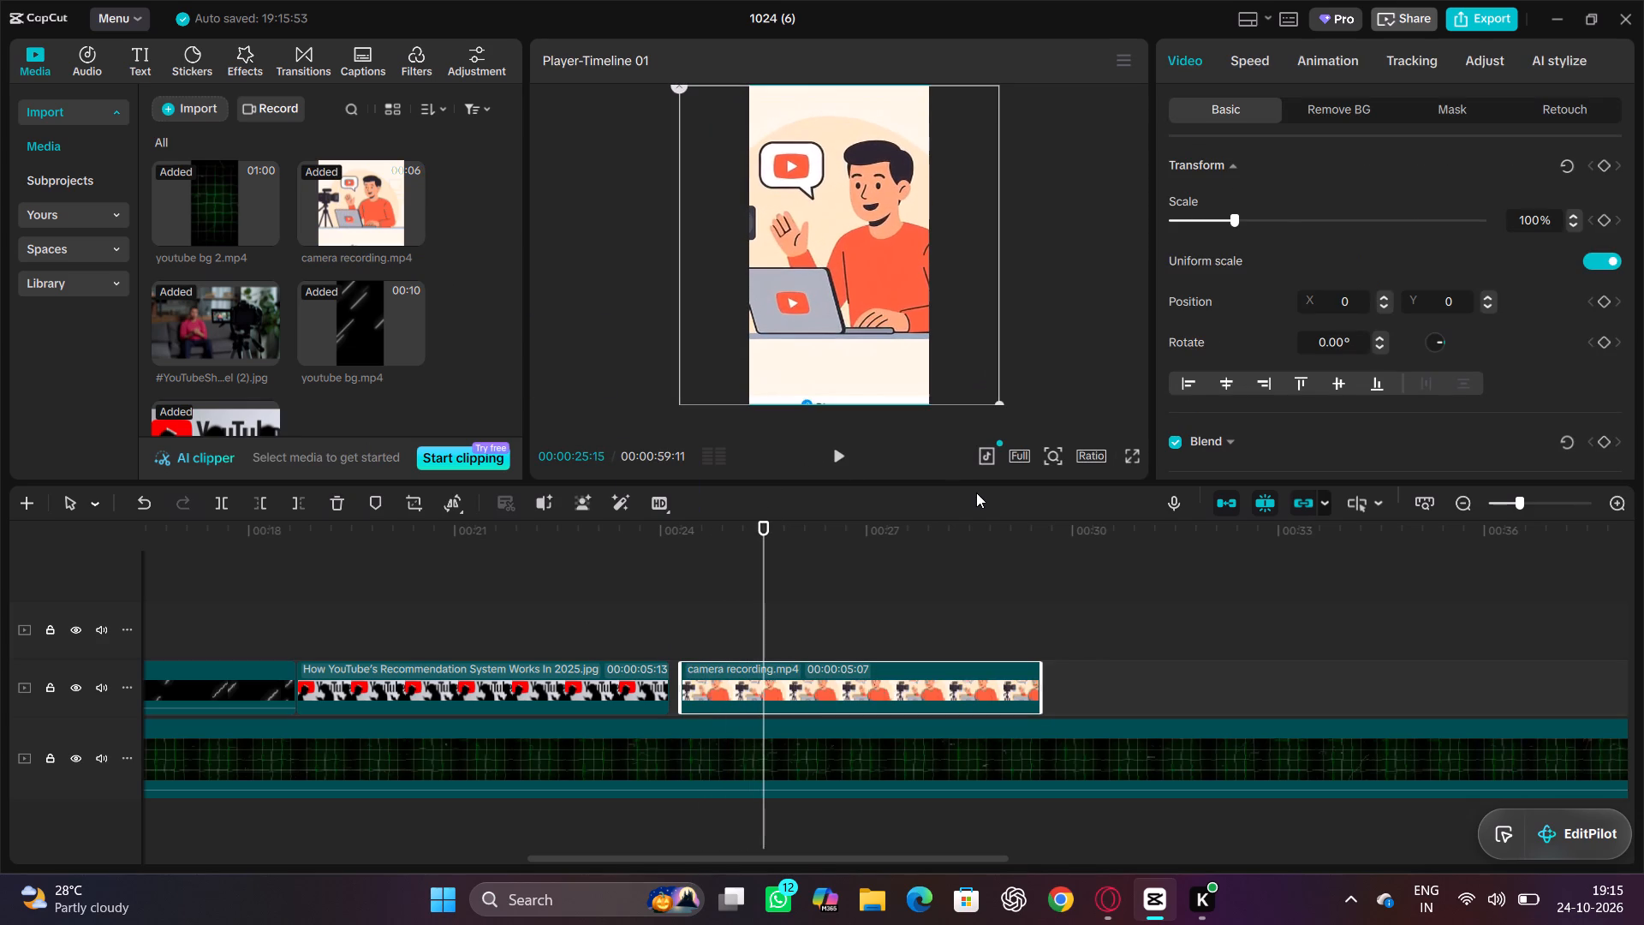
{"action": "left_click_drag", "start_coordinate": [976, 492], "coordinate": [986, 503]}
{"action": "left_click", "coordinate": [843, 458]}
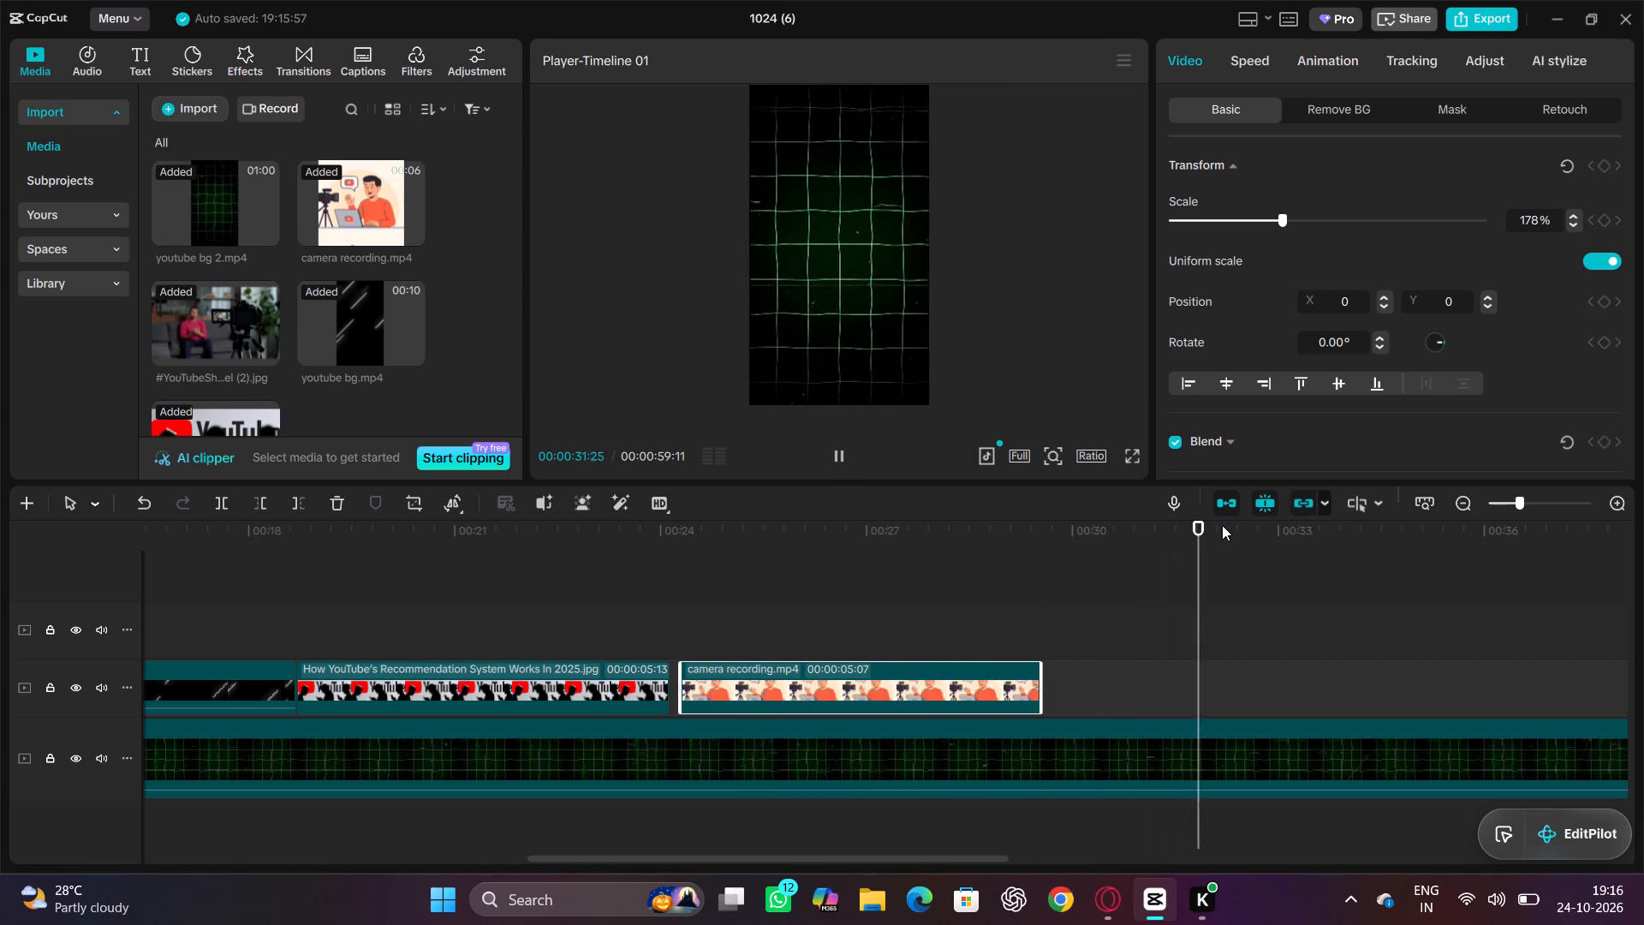
At the start of the camera recording clip, 00:00:24:09, apply a chroma key that removes its cream background.
{"action": "left_click_drag", "start_coordinate": [1218, 527], "coordinate": [0, 615]}
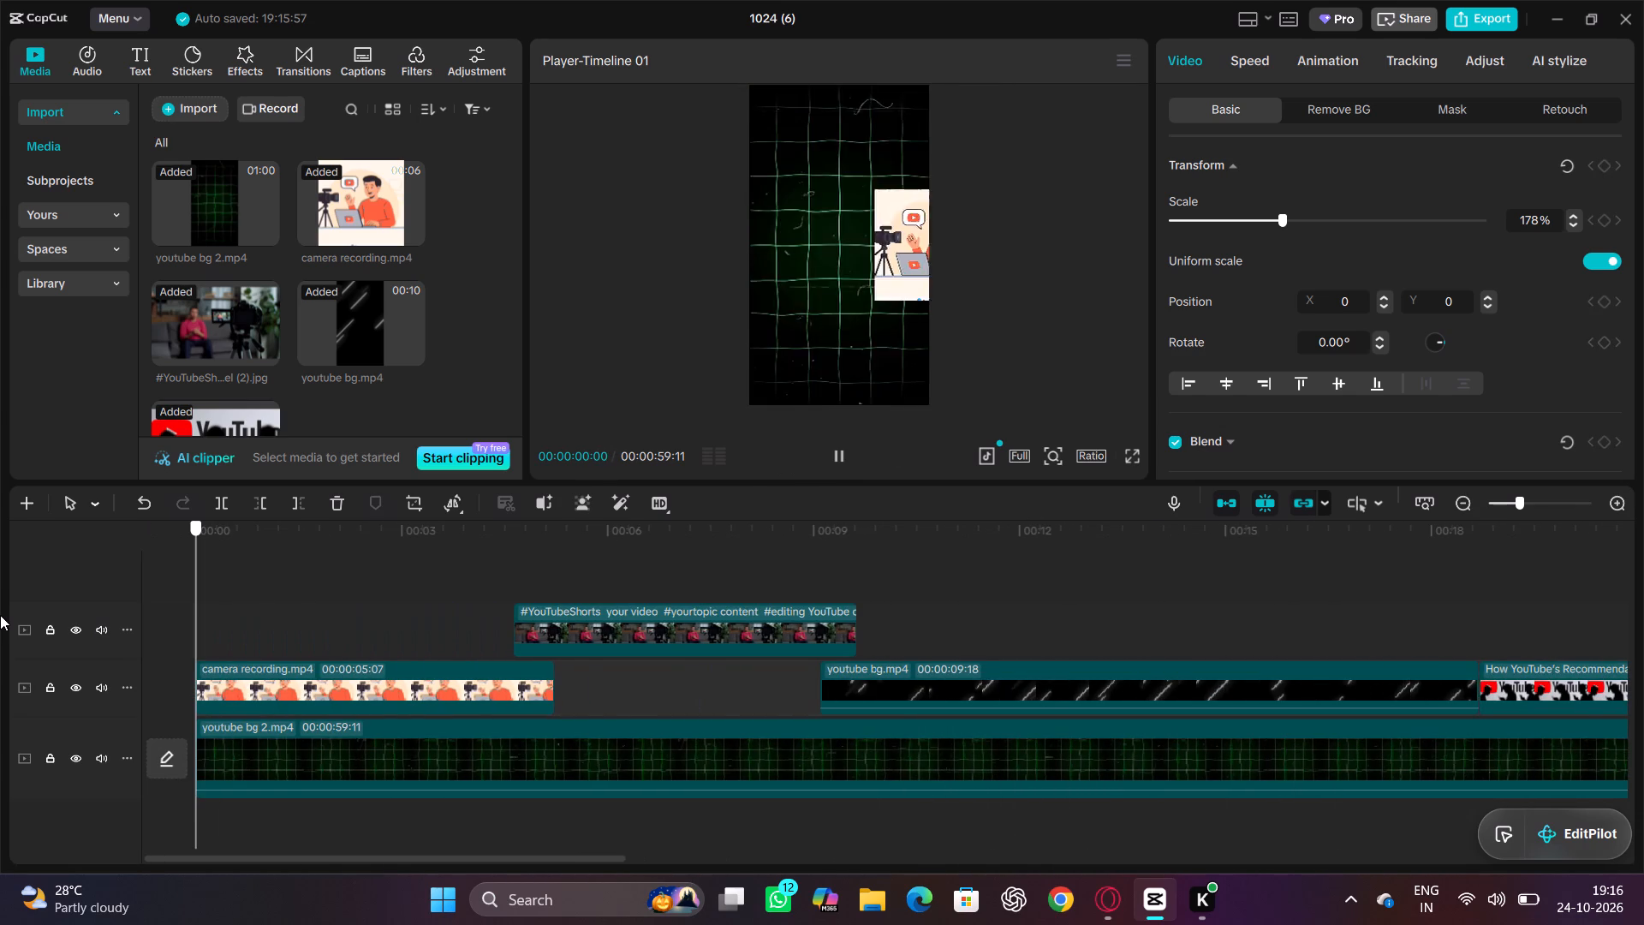
{"action": "left_click_drag", "start_coordinate": [0, 615], "coordinate": [1643, 924]}
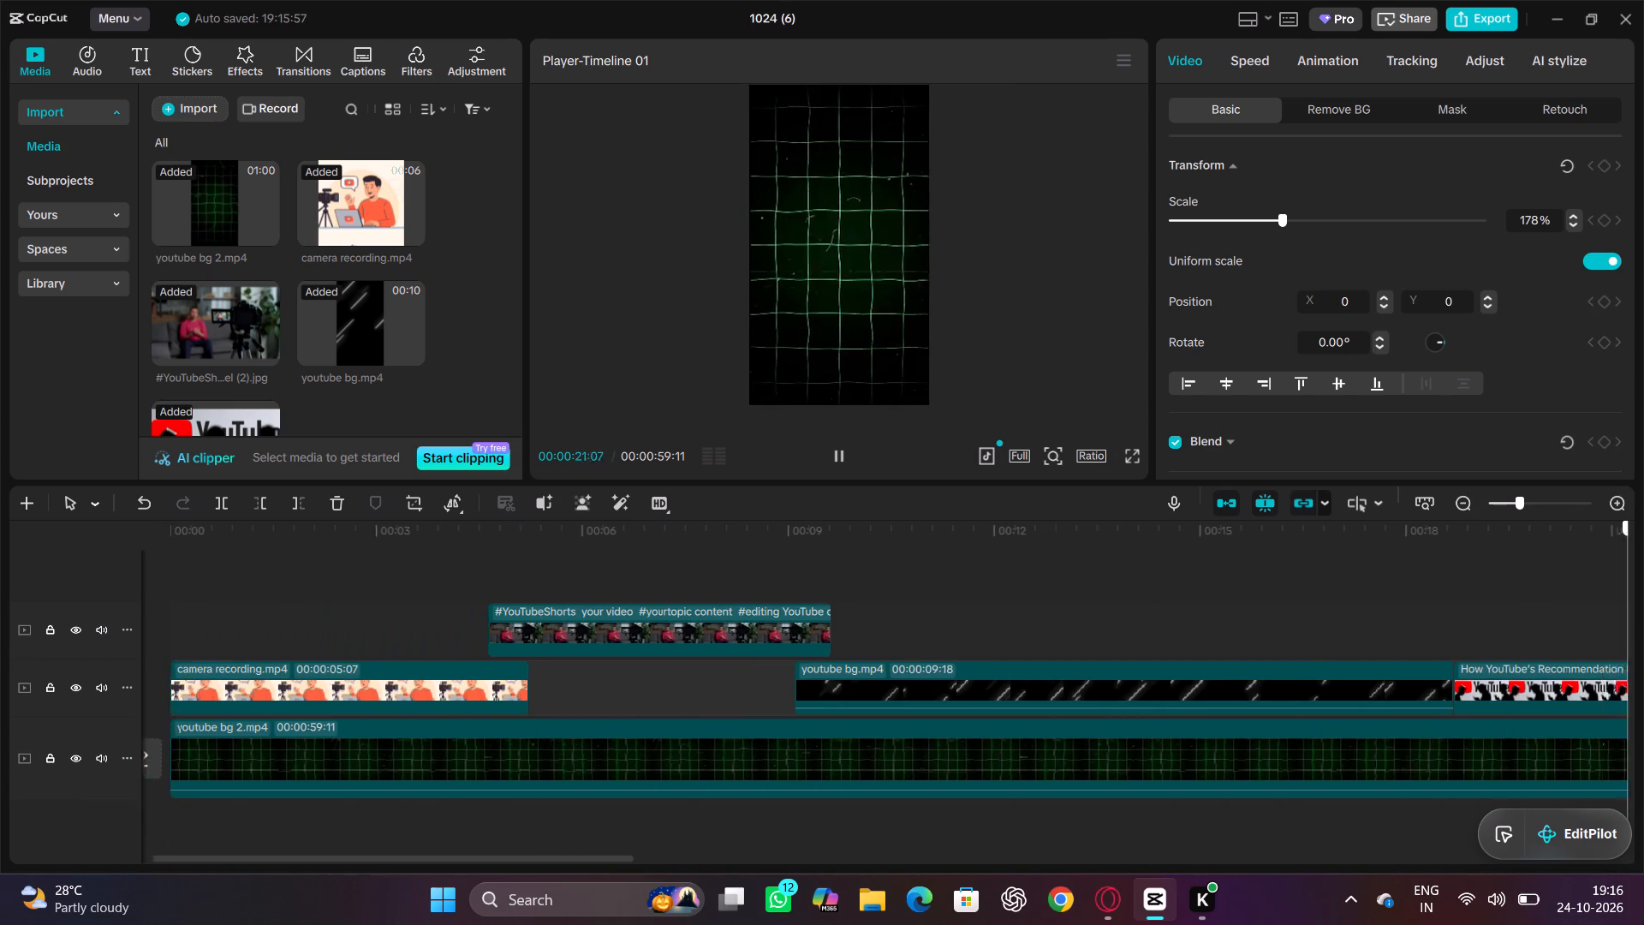
{"action": "left_click_drag", "start_coordinate": [1643, 924], "coordinate": [1274, 922]}
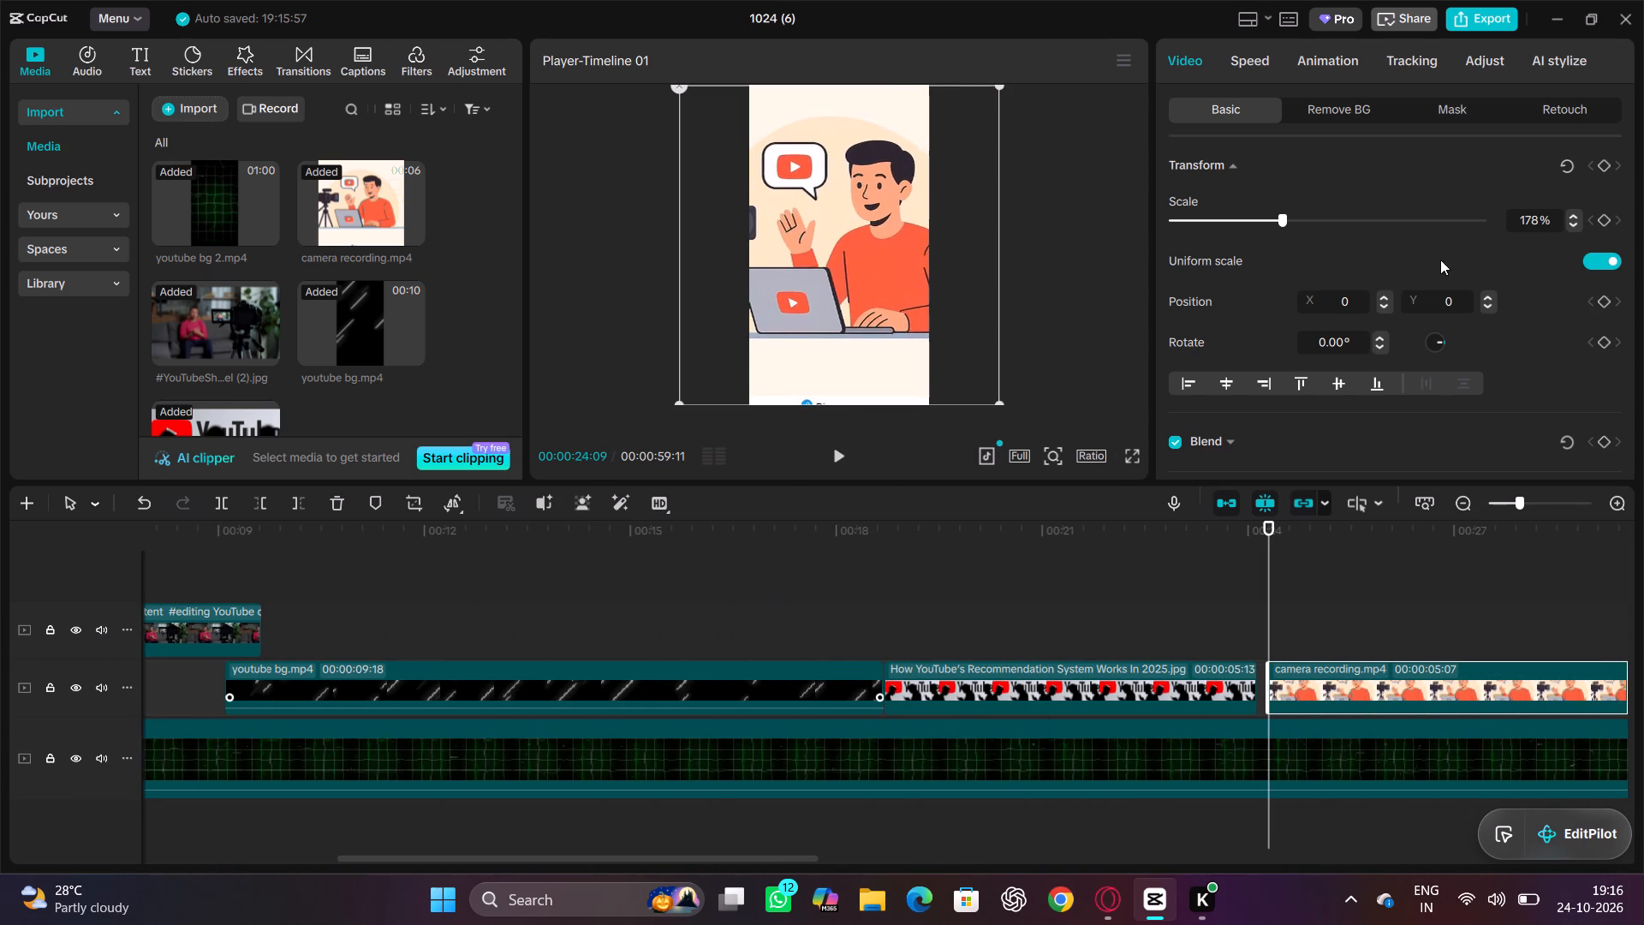
{"action": "left_click", "coordinate": [1343, 98]}
{"action": "left_click", "coordinate": [1176, 267]}
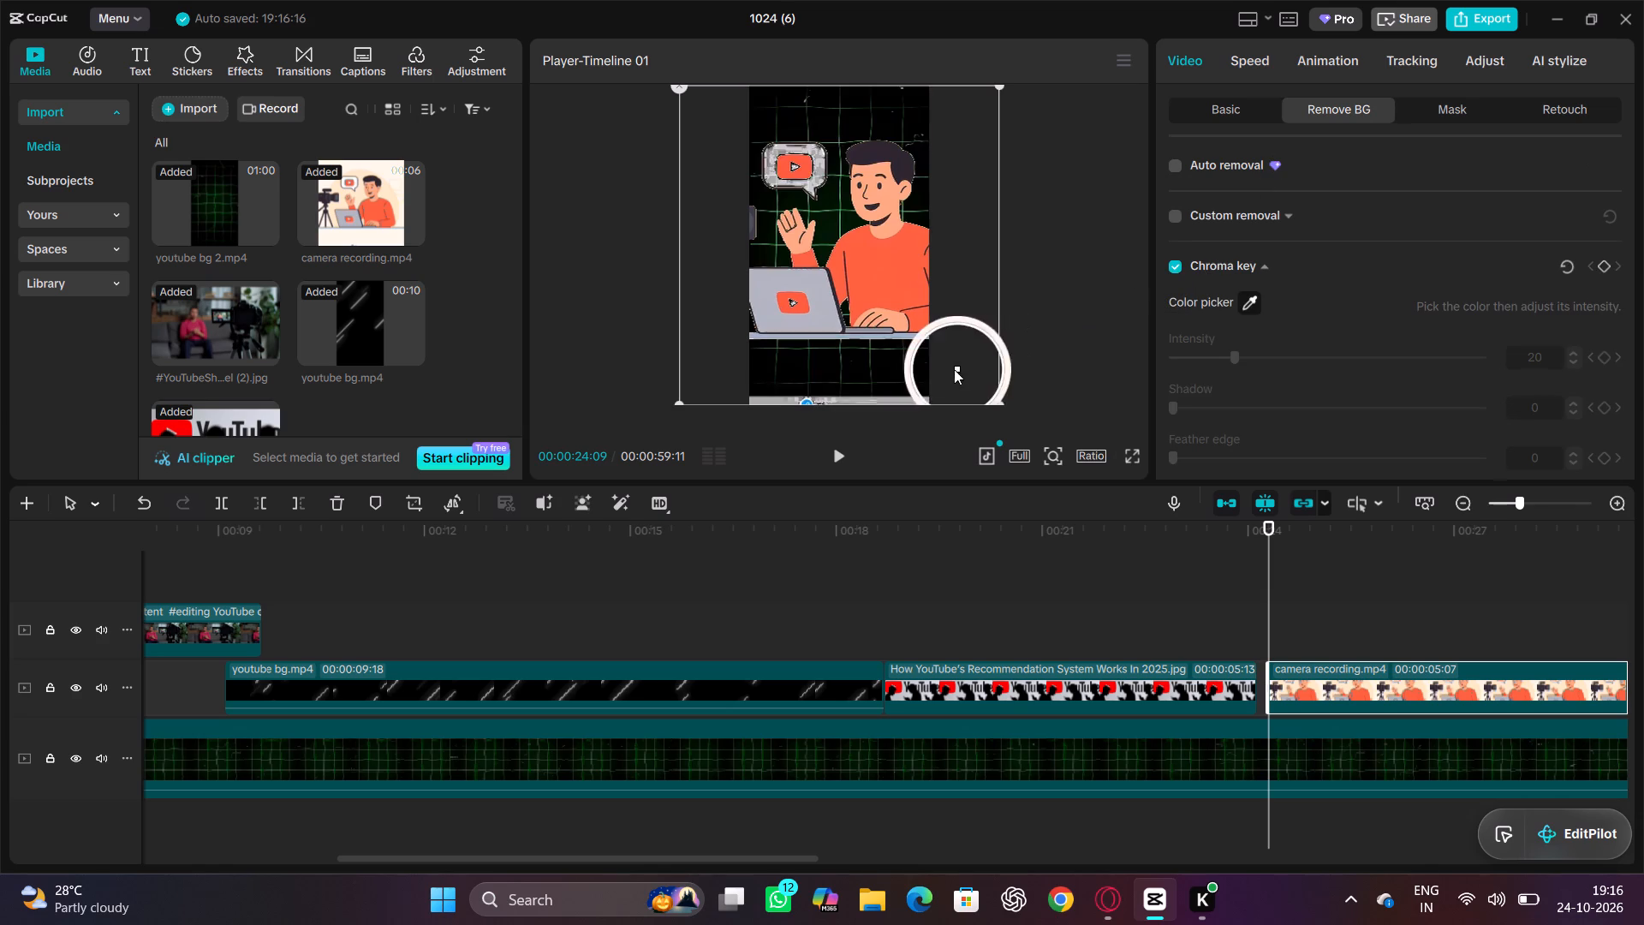
{"action": "left_click", "coordinate": [867, 375]}
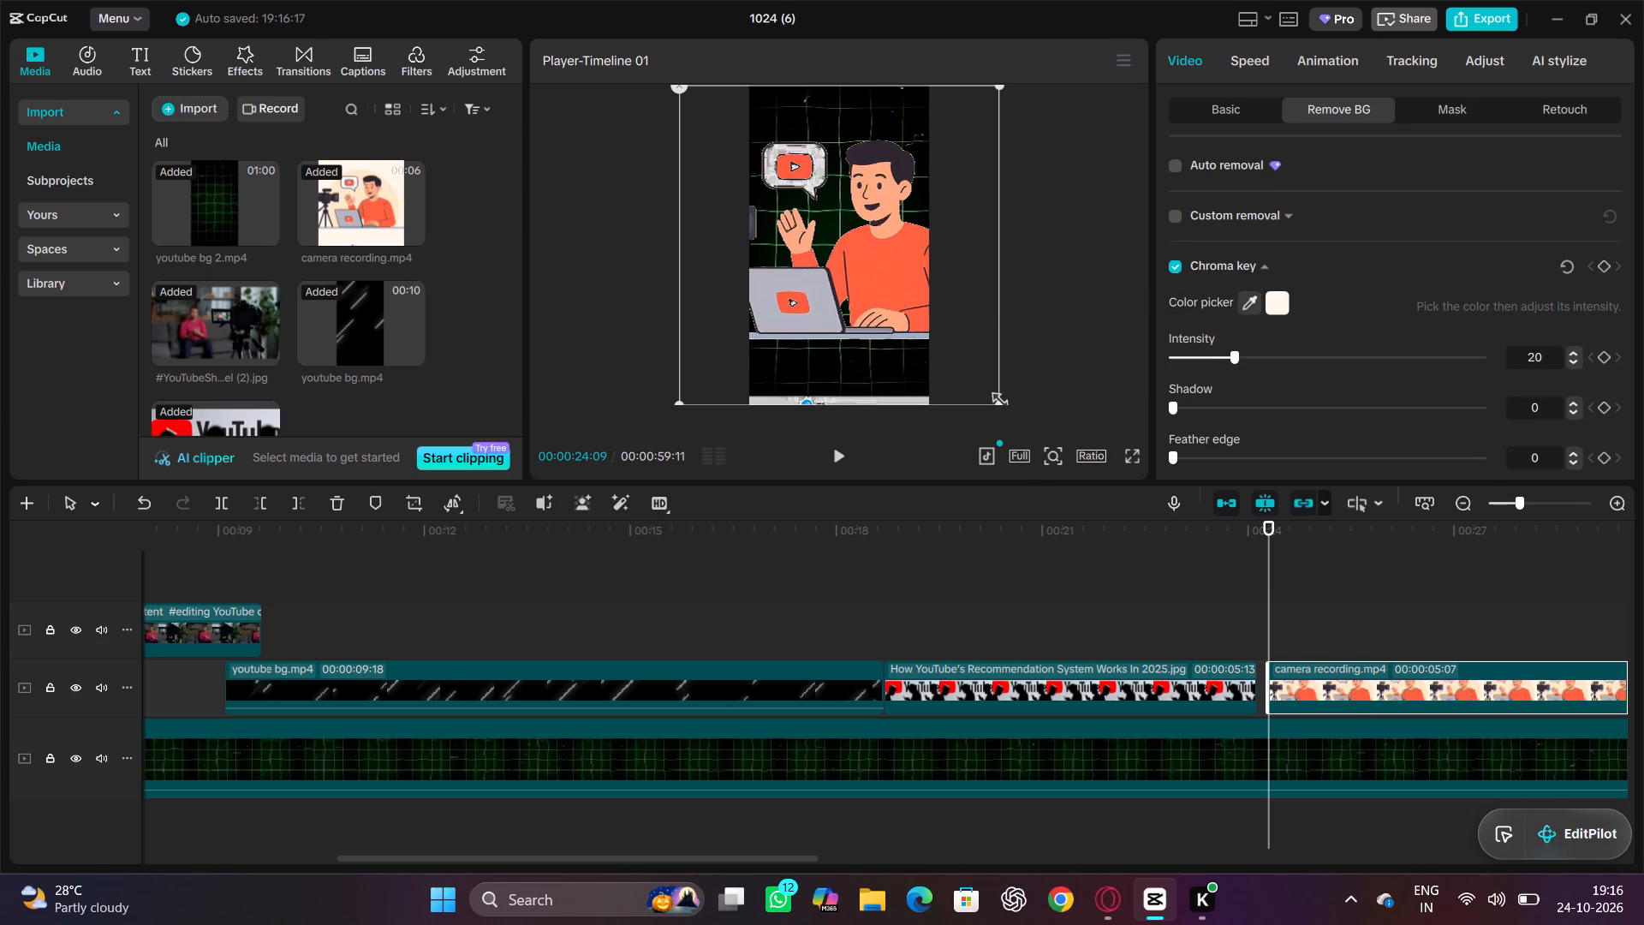
Shrink the keyed camera recording clip to the frame's width and play it through to its end.
{"action": "left_click_drag", "start_coordinate": [995, 397], "coordinate": [886, 321]}
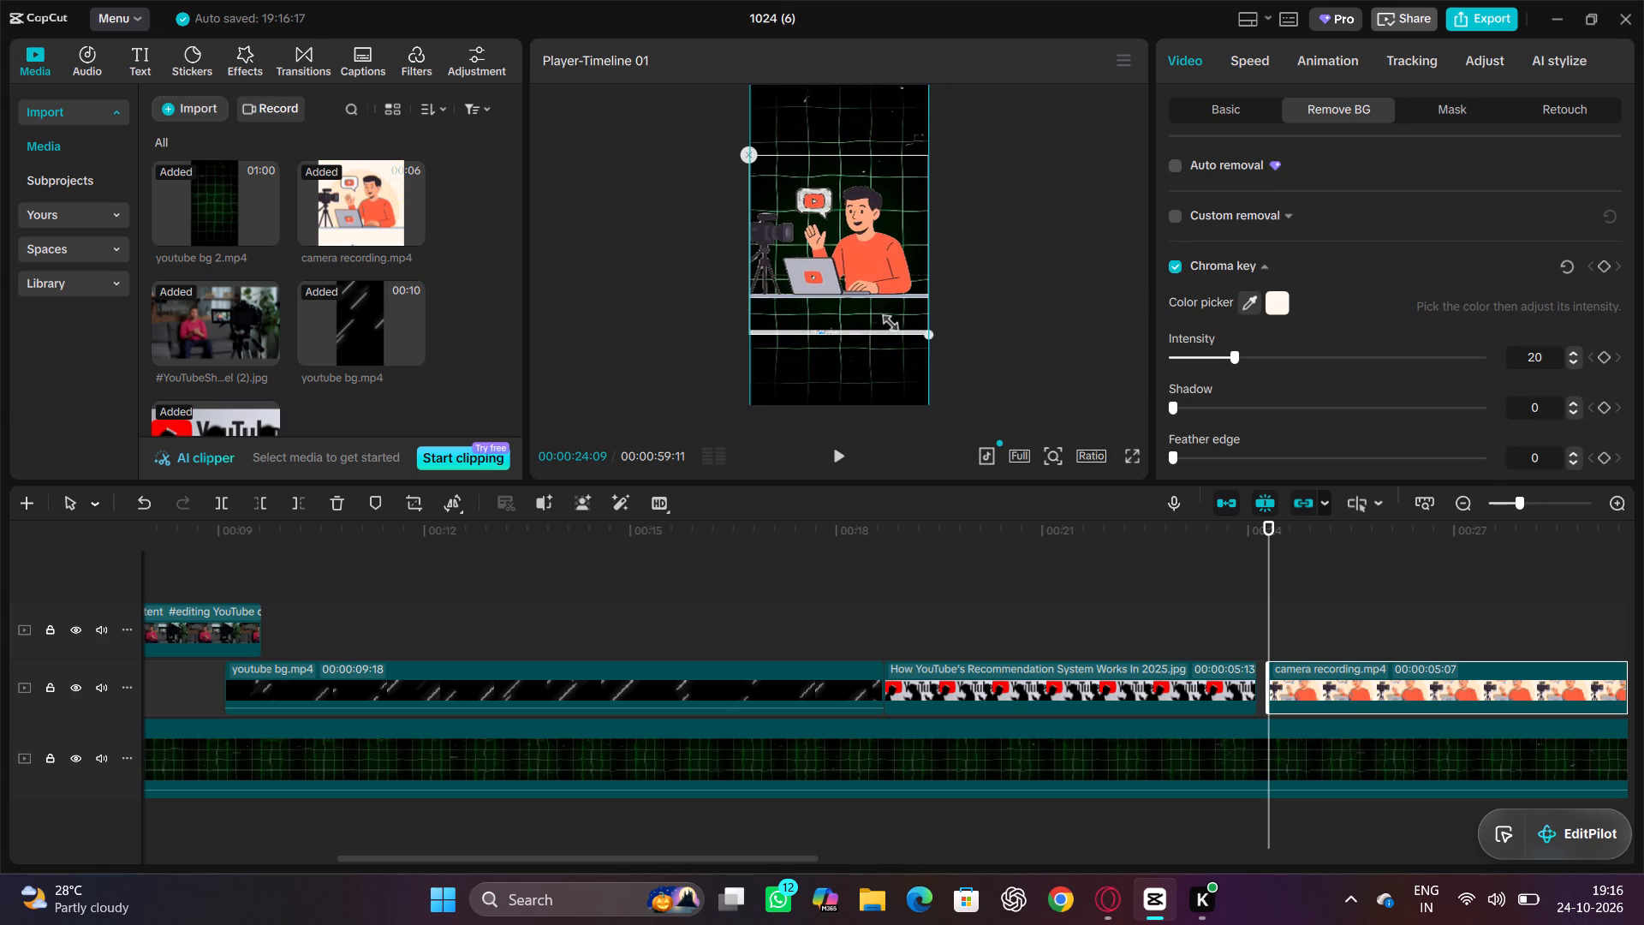
{"action": "left_click_drag", "start_coordinate": [886, 321], "coordinate": [887, 322]}
{"action": "left_click", "coordinate": [837, 455]}
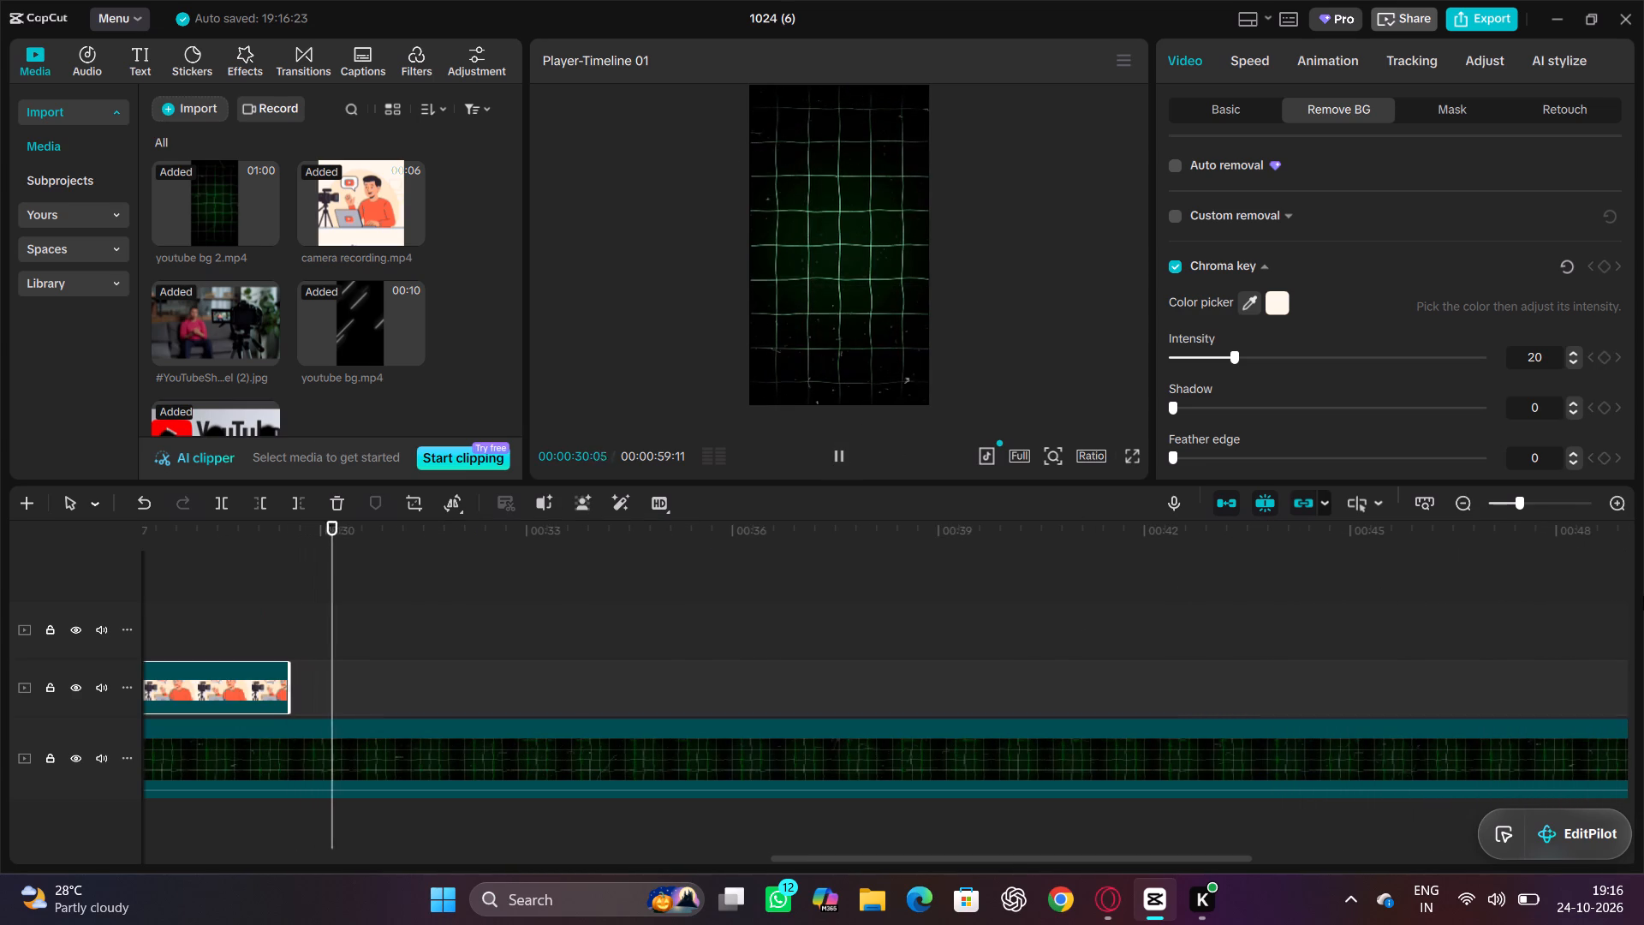
{"action": "left_click", "coordinate": [448, 605]}
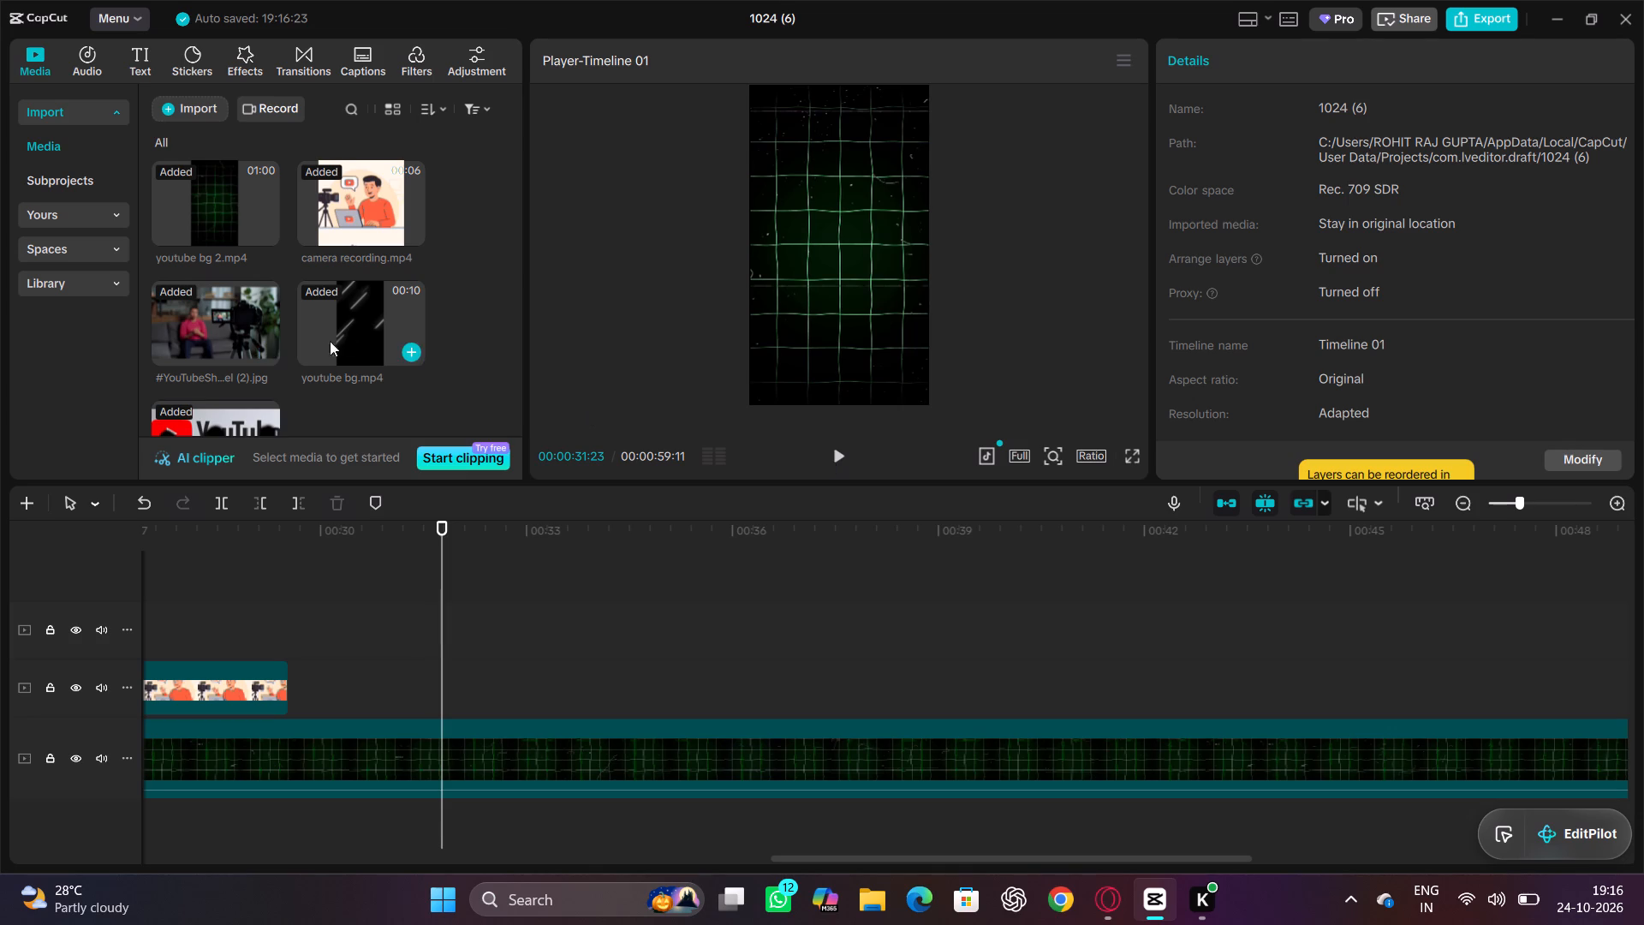
Import the image Magnifying Glass Magnification PNG from the Downloads folder into the project media.
{"action": "scroll", "coordinate": [323, 343], "scroll_direction": "down", "scroll_amount": 2}
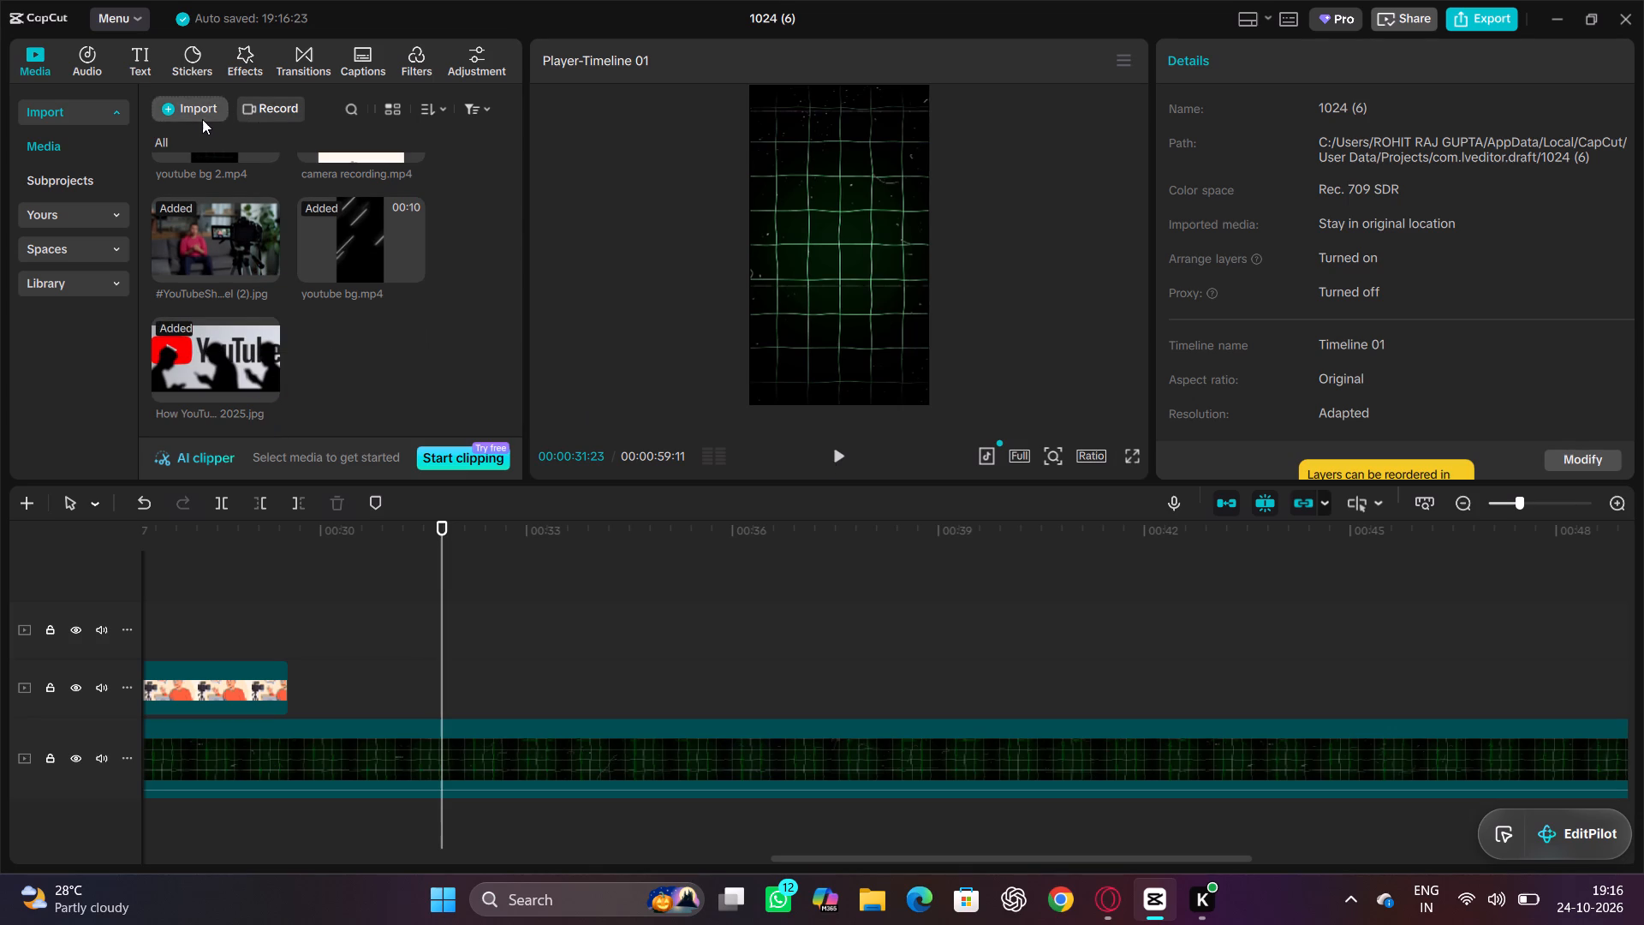
{"action": "left_click", "coordinate": [202, 110]}
{"action": "left_click", "coordinate": [215, 144]}
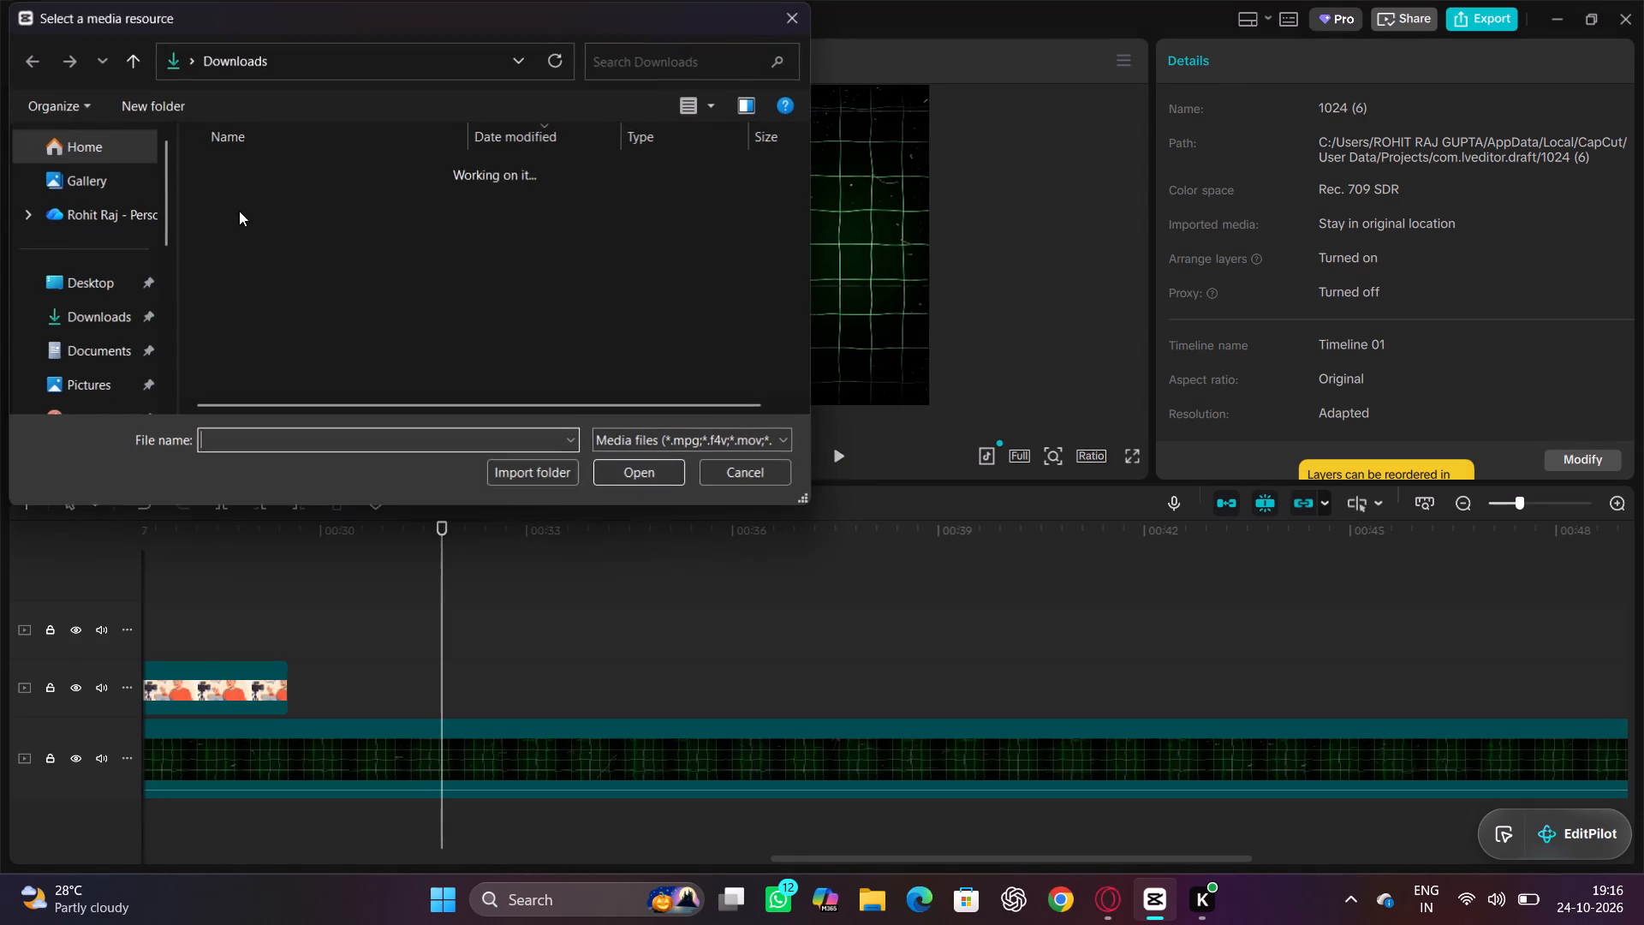
{"action": "scroll", "coordinate": [372, 305], "scroll_direction": "down", "scroll_amount": 4}
{"action": "scroll", "coordinate": [273, 343], "scroll_direction": "down", "scroll_amount": 1}
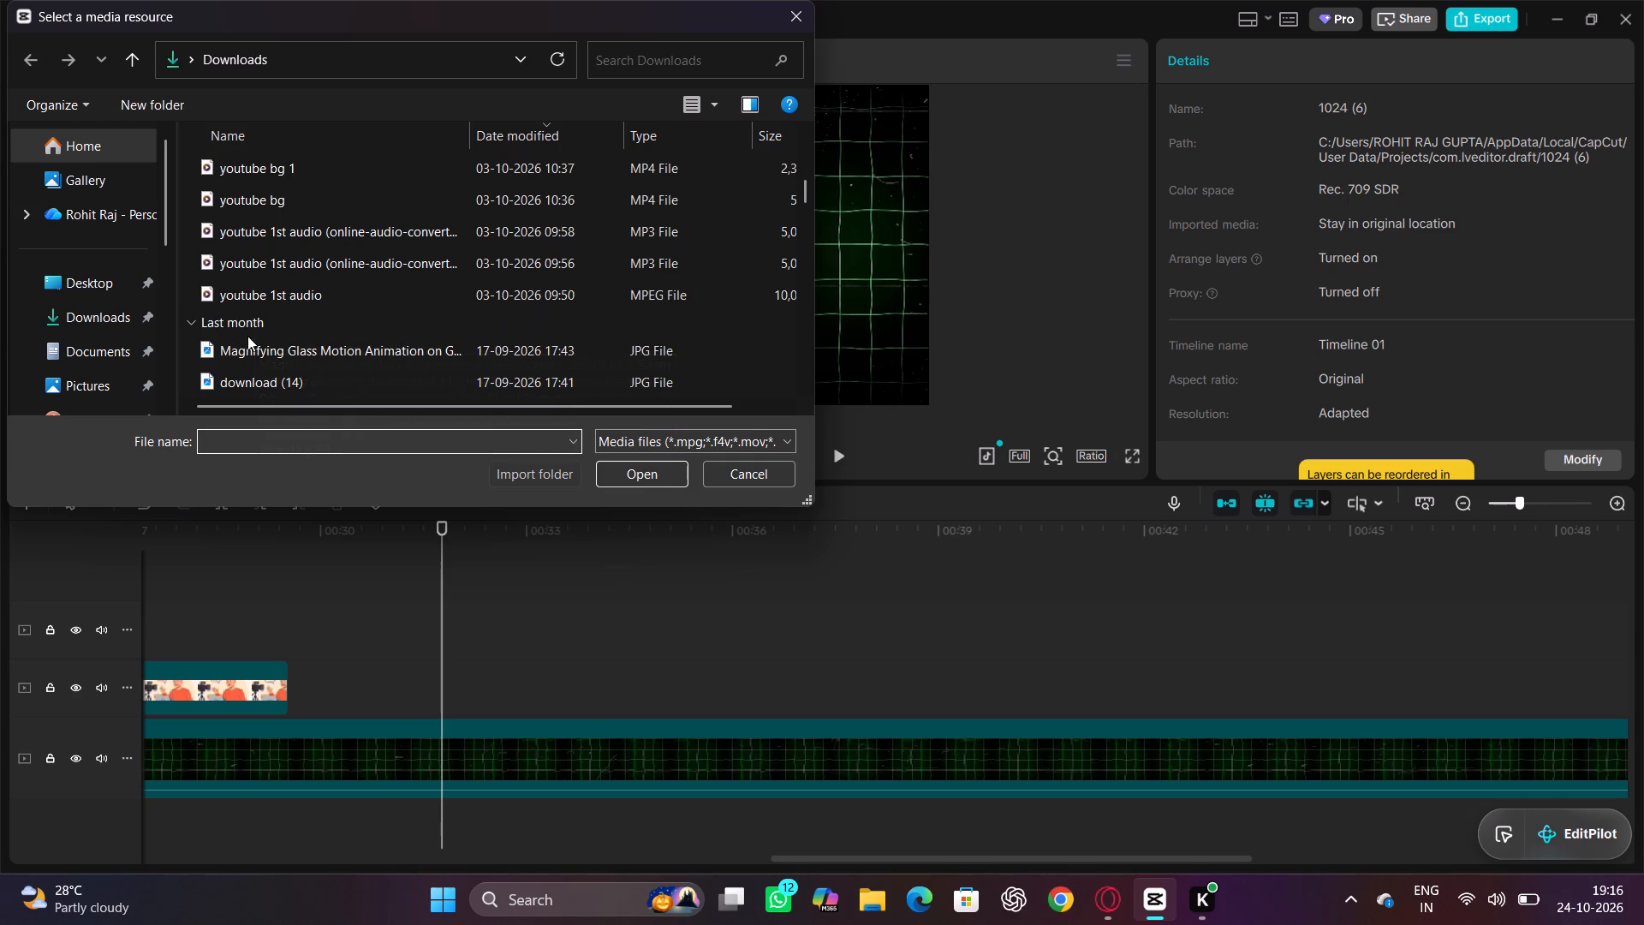
{"action": "scroll", "coordinate": [271, 316], "scroll_direction": "down", "scroll_amount": 1}
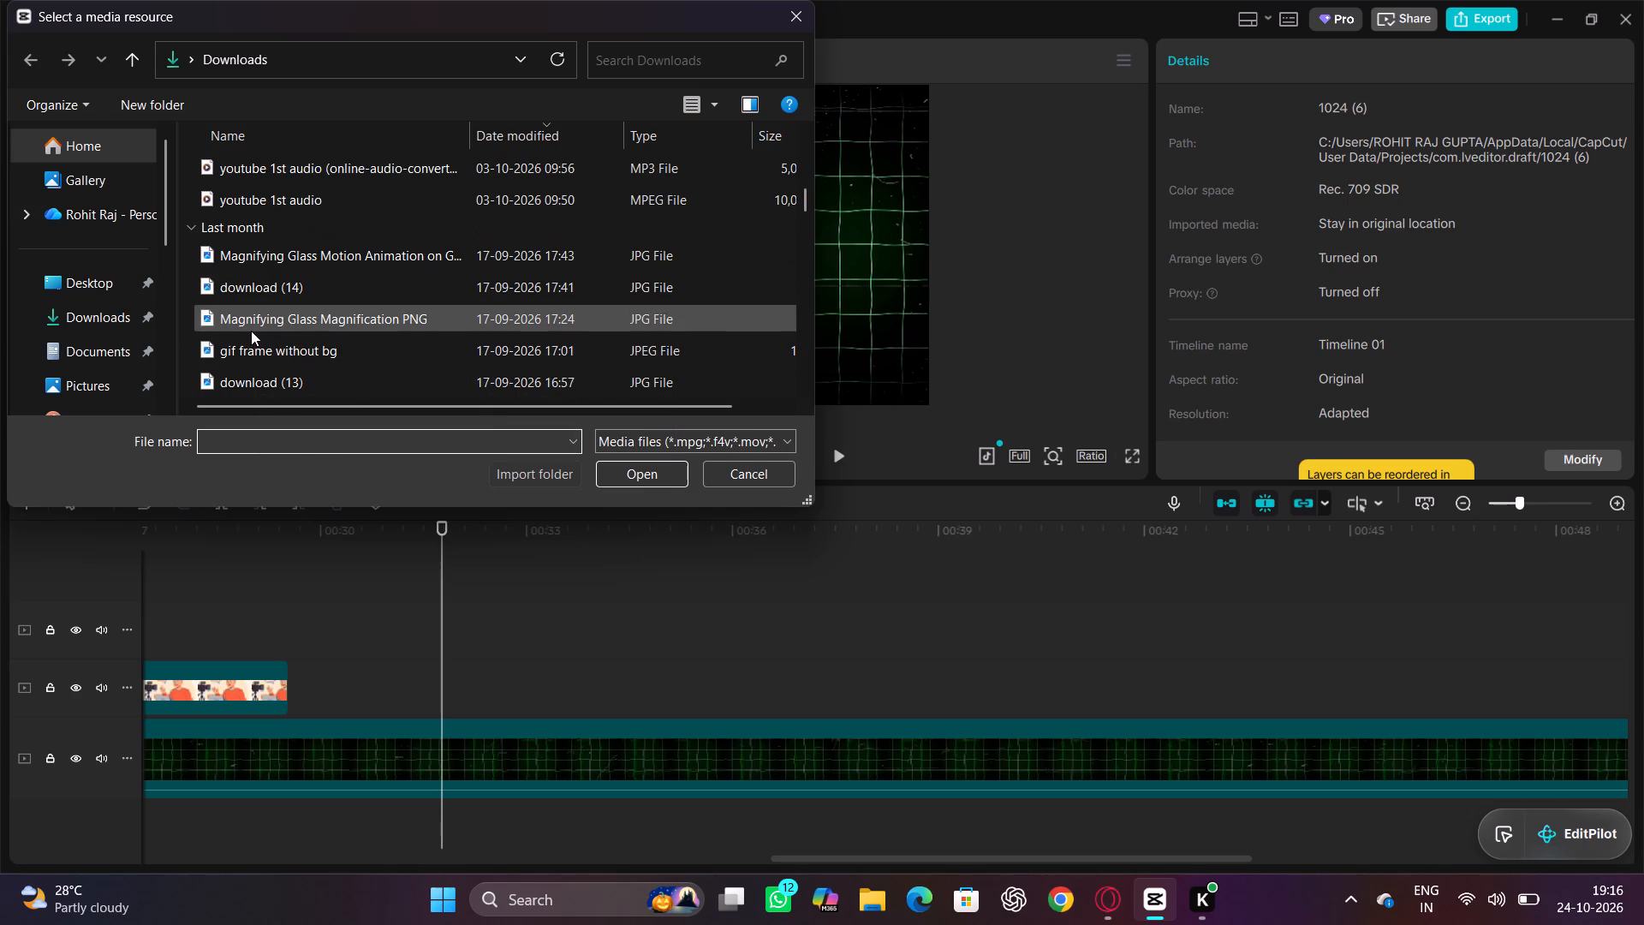
{"action": "left_click", "coordinate": [259, 321]}
{"action": "double_click", "coordinate": [259, 321]}
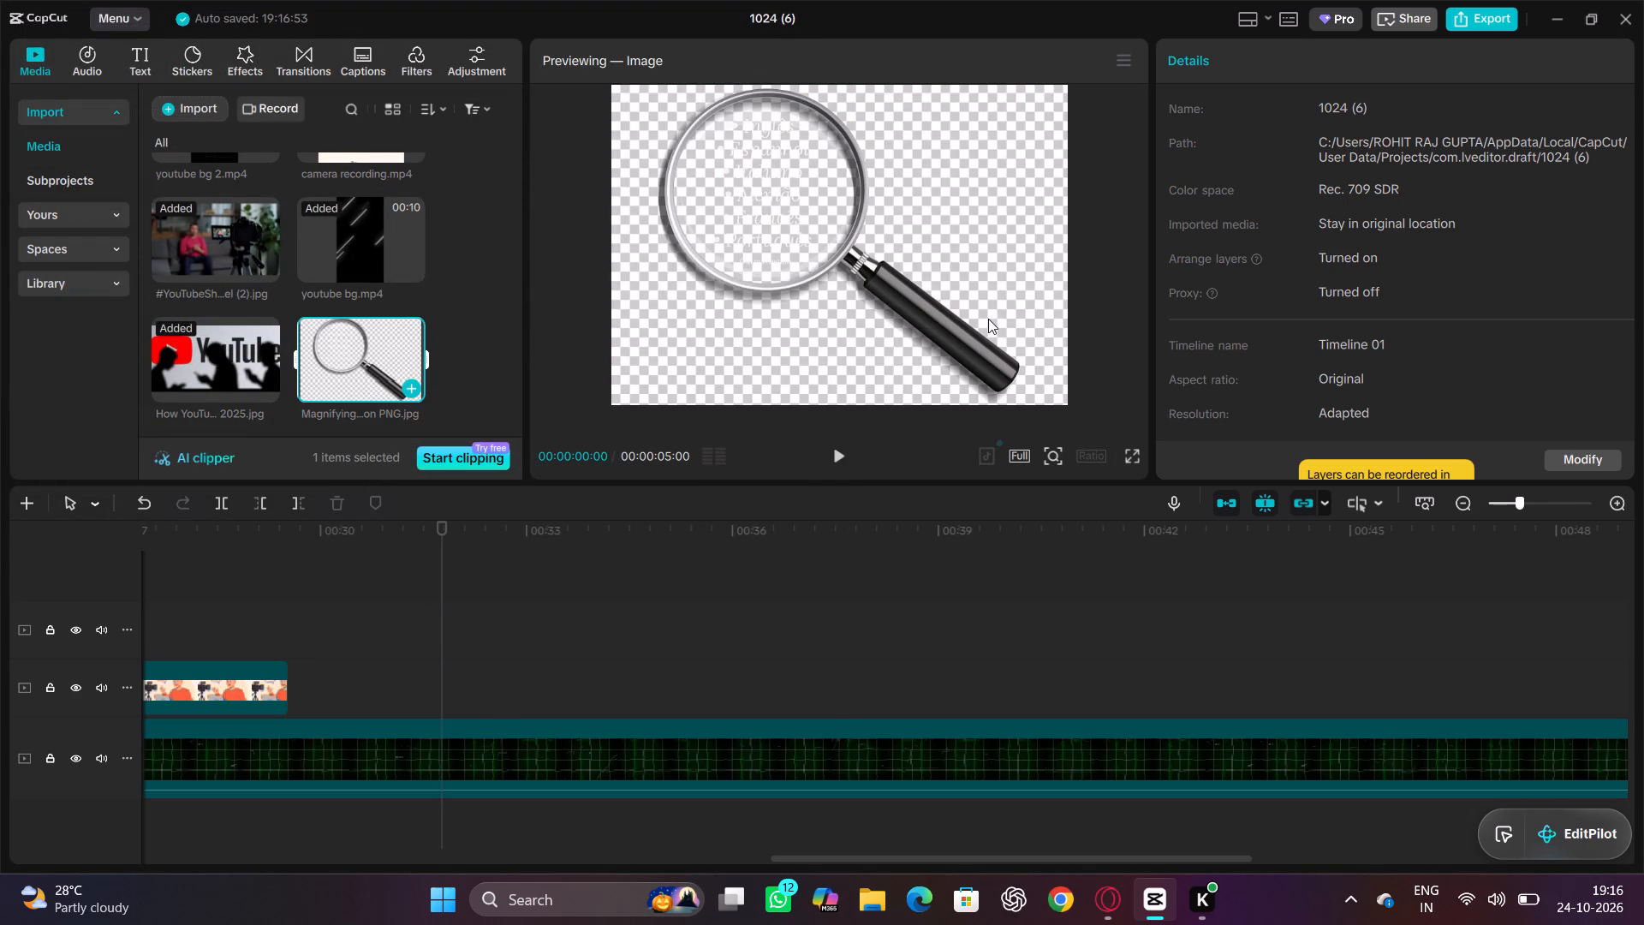
Add the magnifying glass image to the timeline and move it onto the upper overlay track, above the end of the grid background.
{"action": "left_click", "coordinate": [874, 316]}
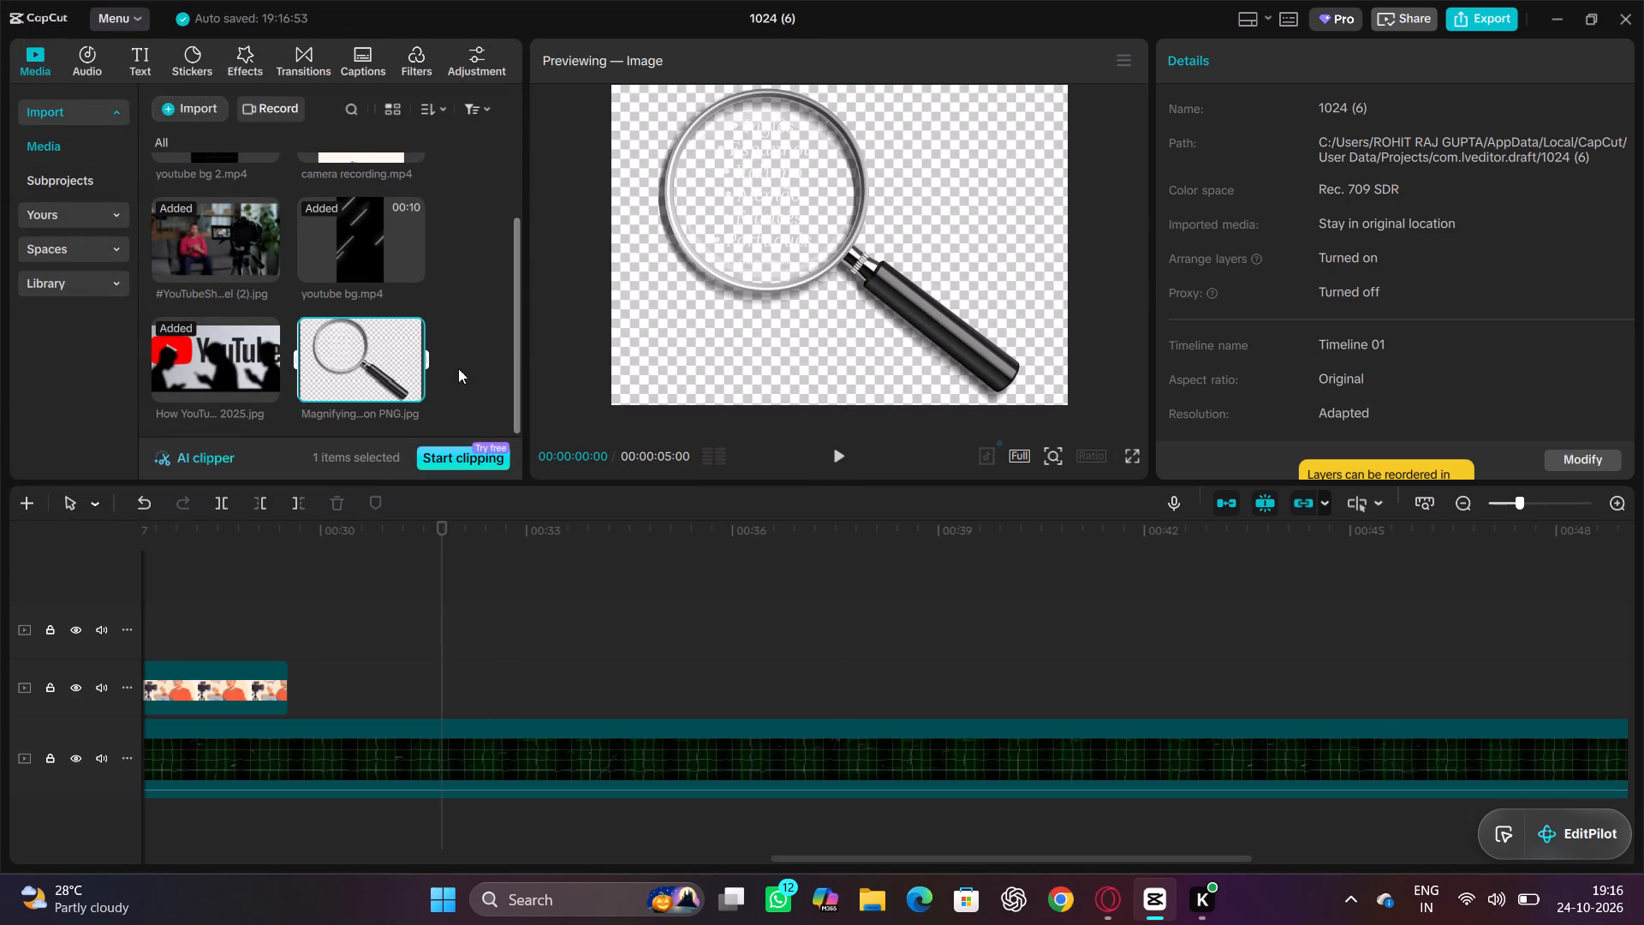
{"action": "left_click", "coordinate": [409, 389]}
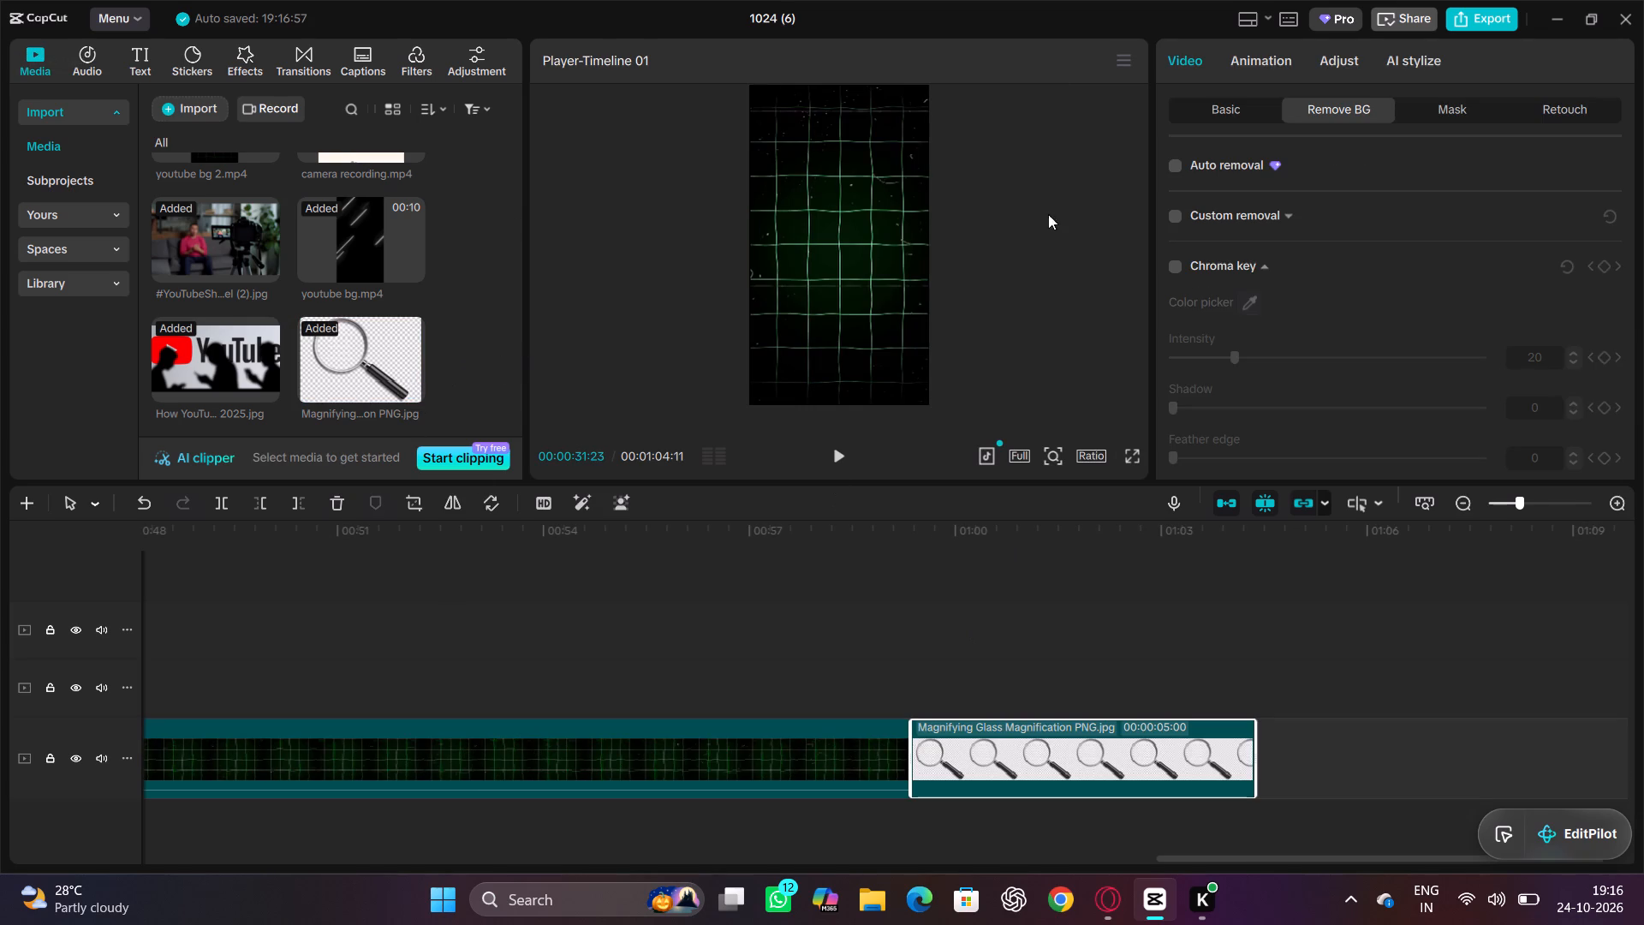
{"action": "left_click", "coordinate": [1177, 266]}
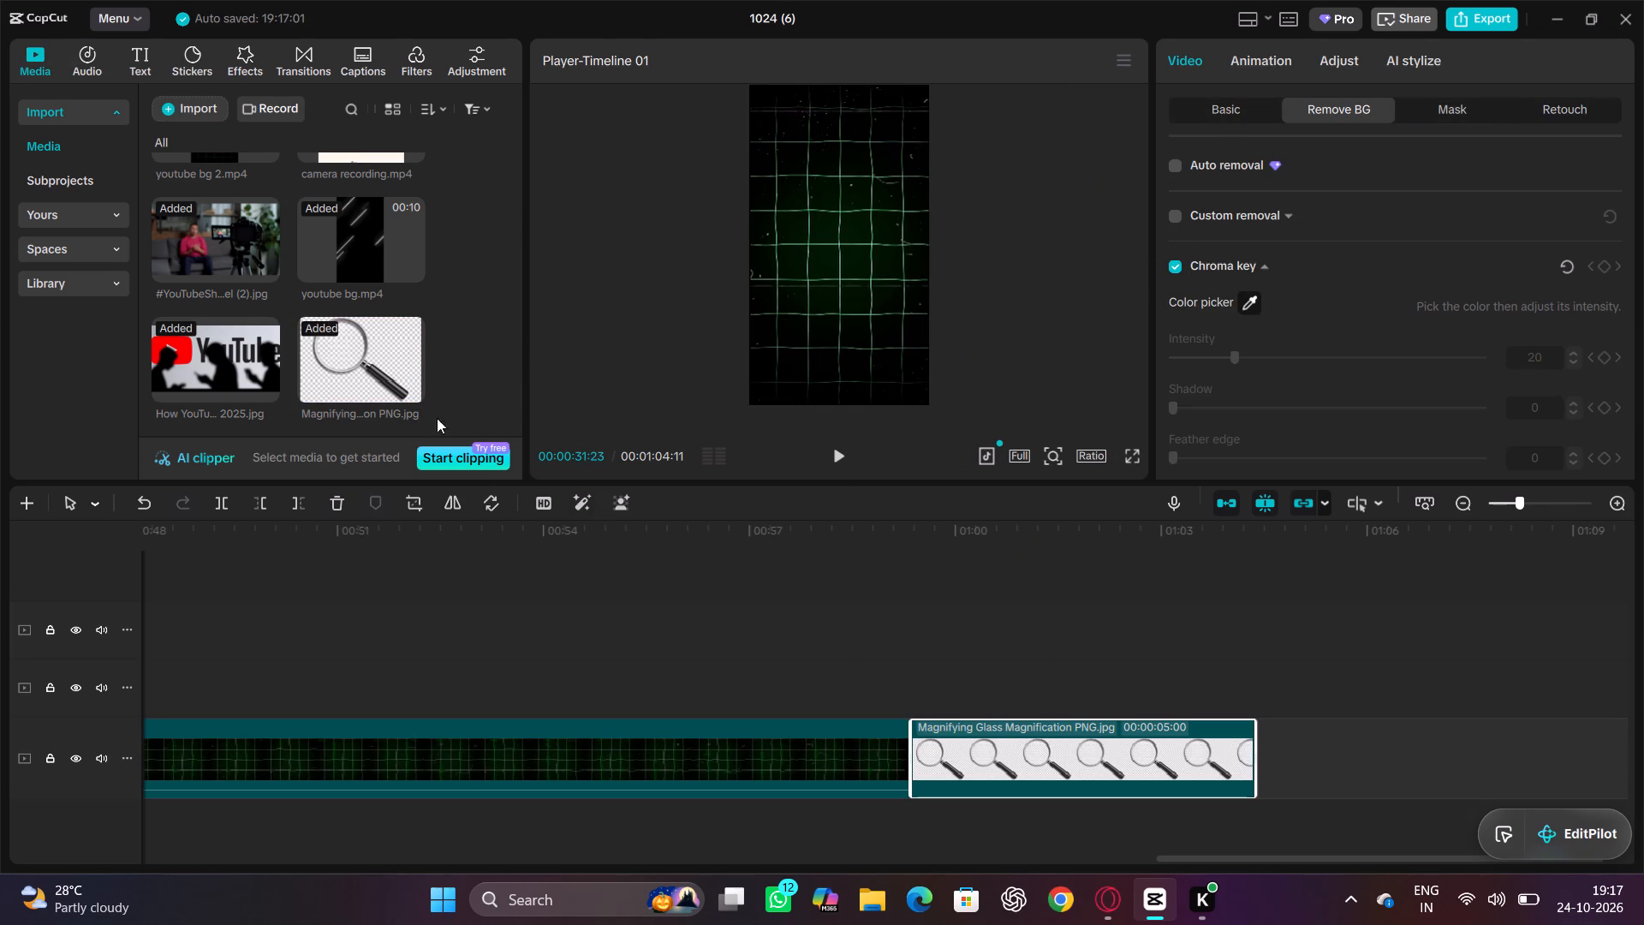
{"action": "left_click_drag", "start_coordinate": [990, 760], "coordinate": [994, 752]}
{"action": "left_click_drag", "start_coordinate": [994, 752], "coordinate": [607, 647]}
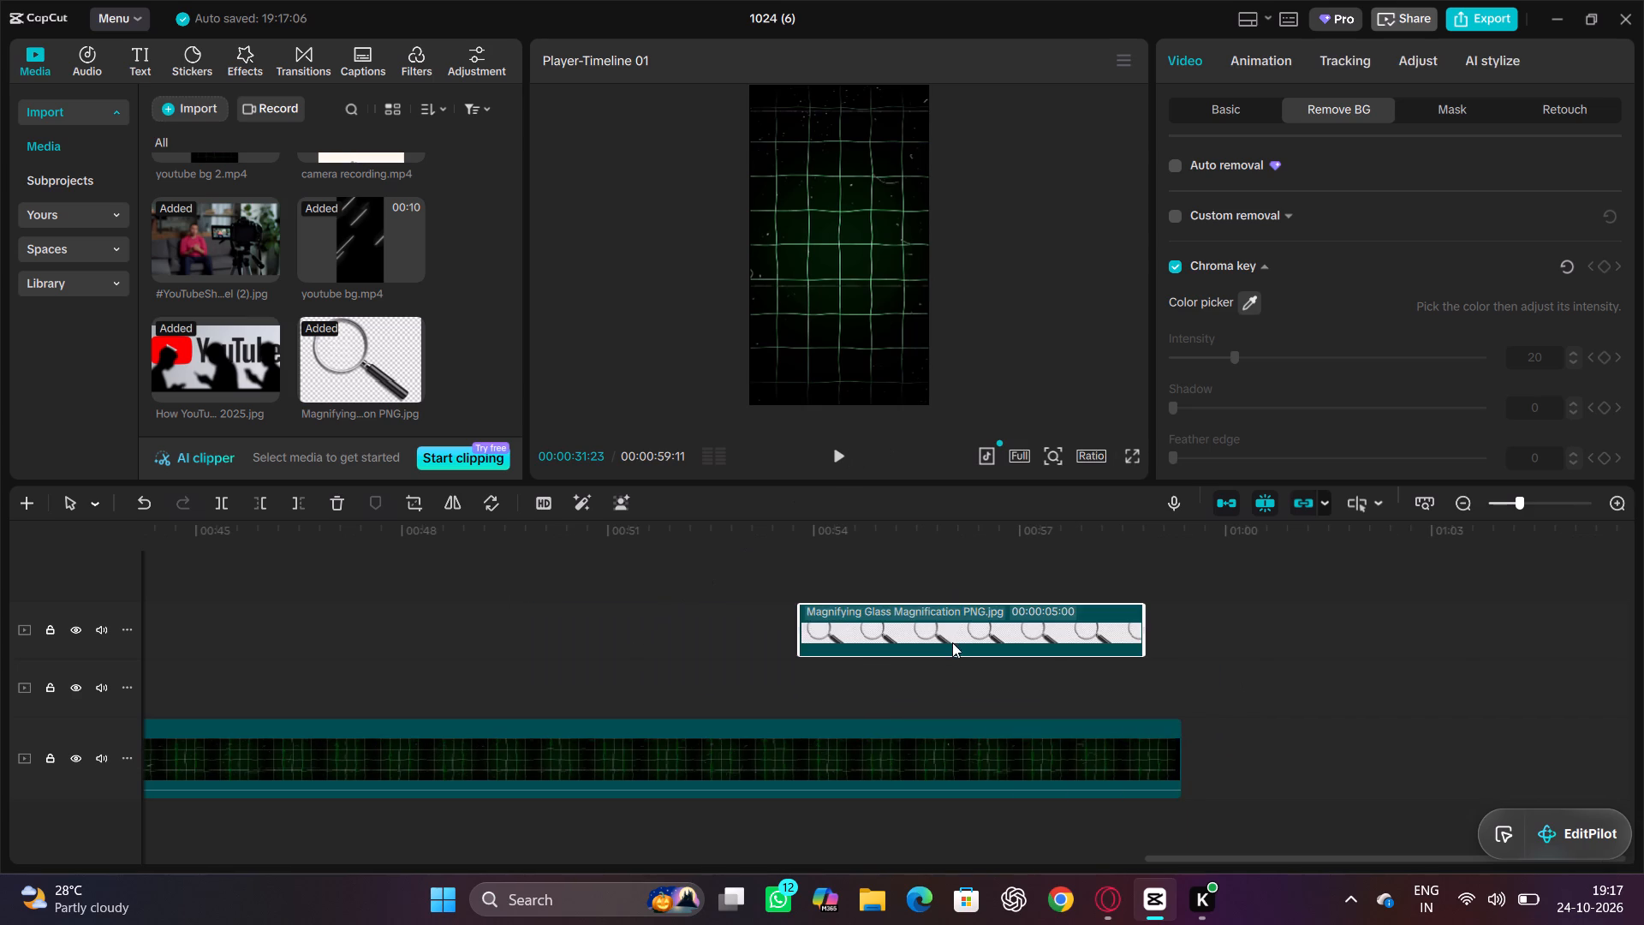
Chroma key the white out of the magnifying glass image at 00:00:56:04, switching the key off and on to resample the background colour.
{"action": "left_click", "coordinate": [960, 629]}
{"action": "left_click", "coordinate": [961, 546]}
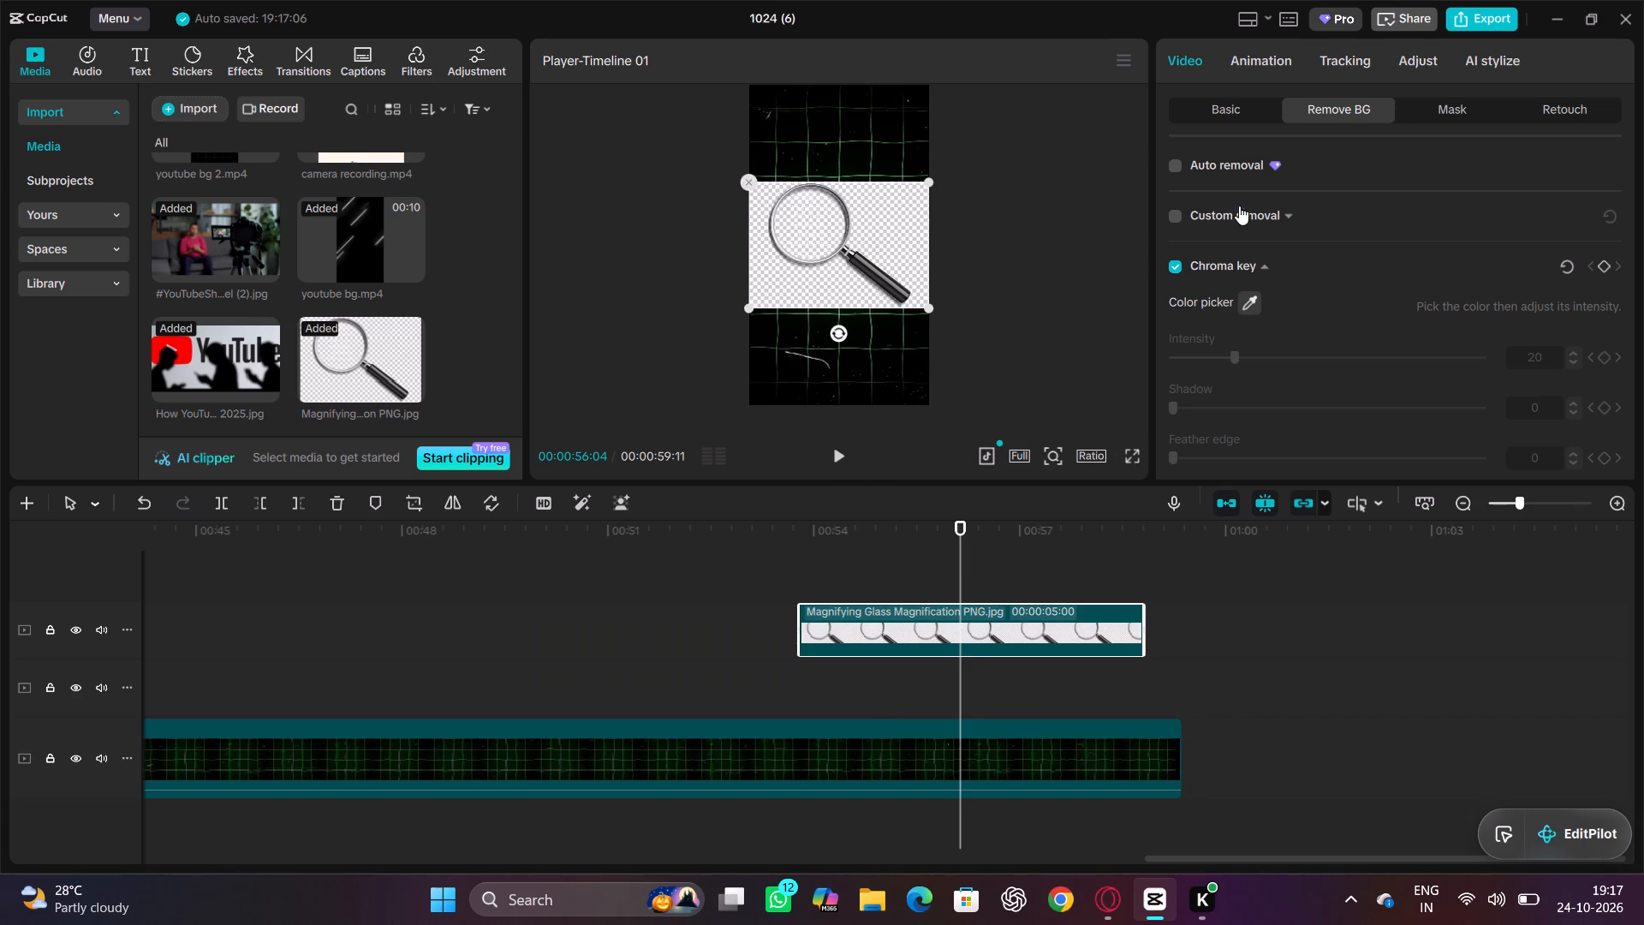
{"action": "left_click", "coordinate": [1175, 267]}
{"action": "left_click_drag", "start_coordinate": [909, 255], "coordinate": [936, 255]}
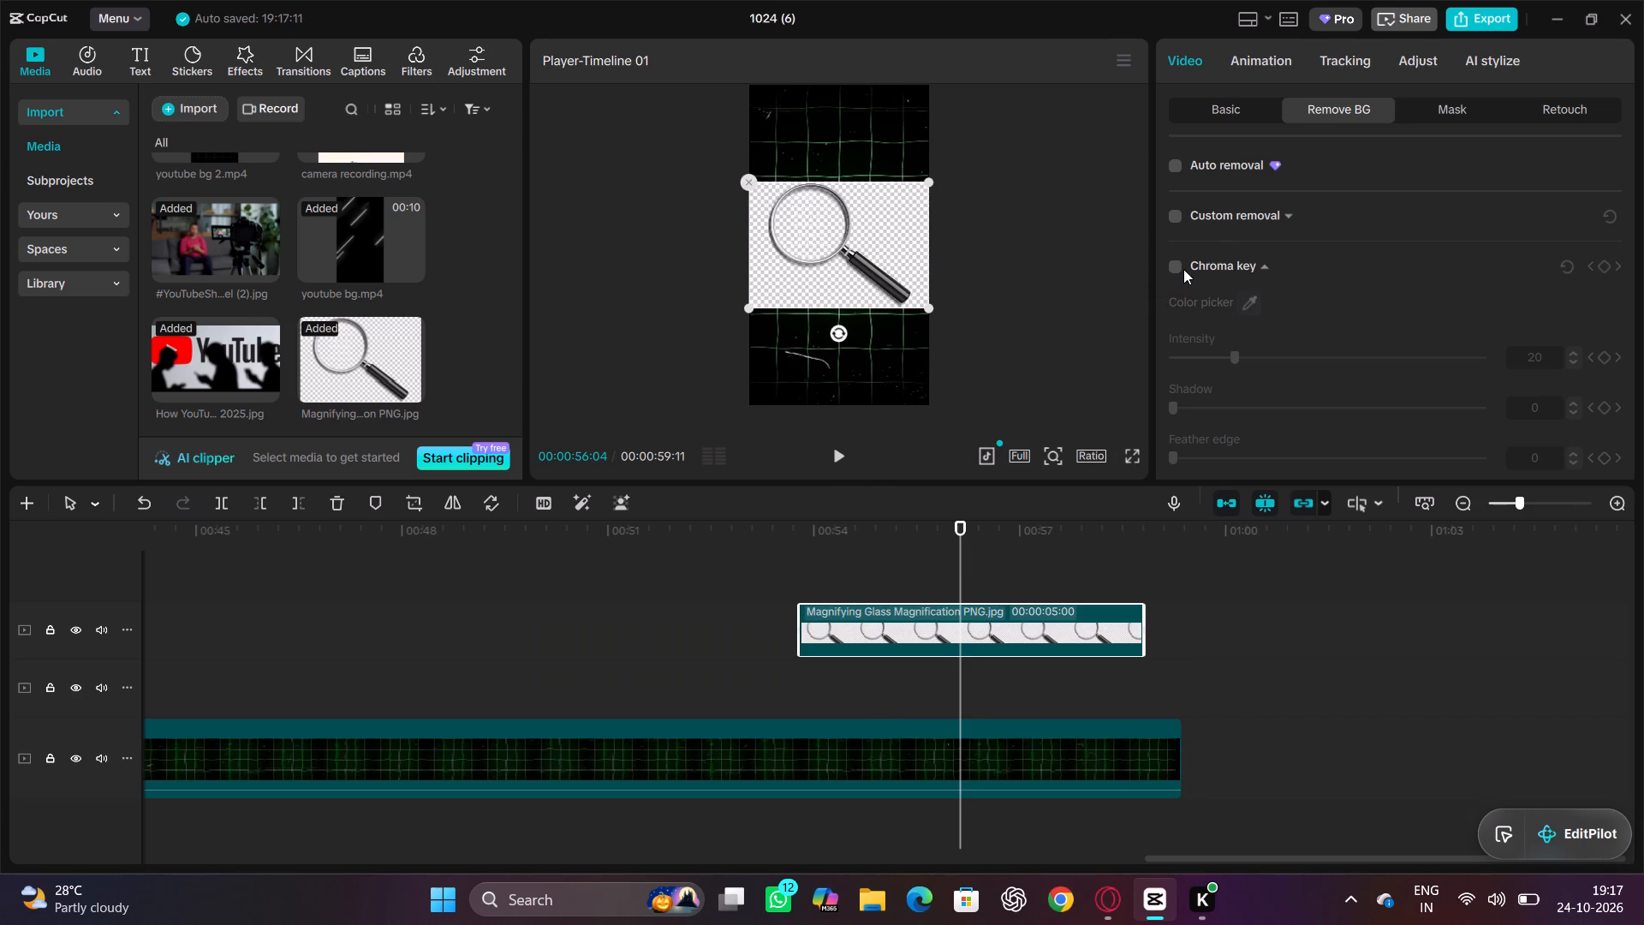
{"action": "left_click", "coordinate": [1176, 266]}
{"action": "left_click", "coordinate": [891, 236]}
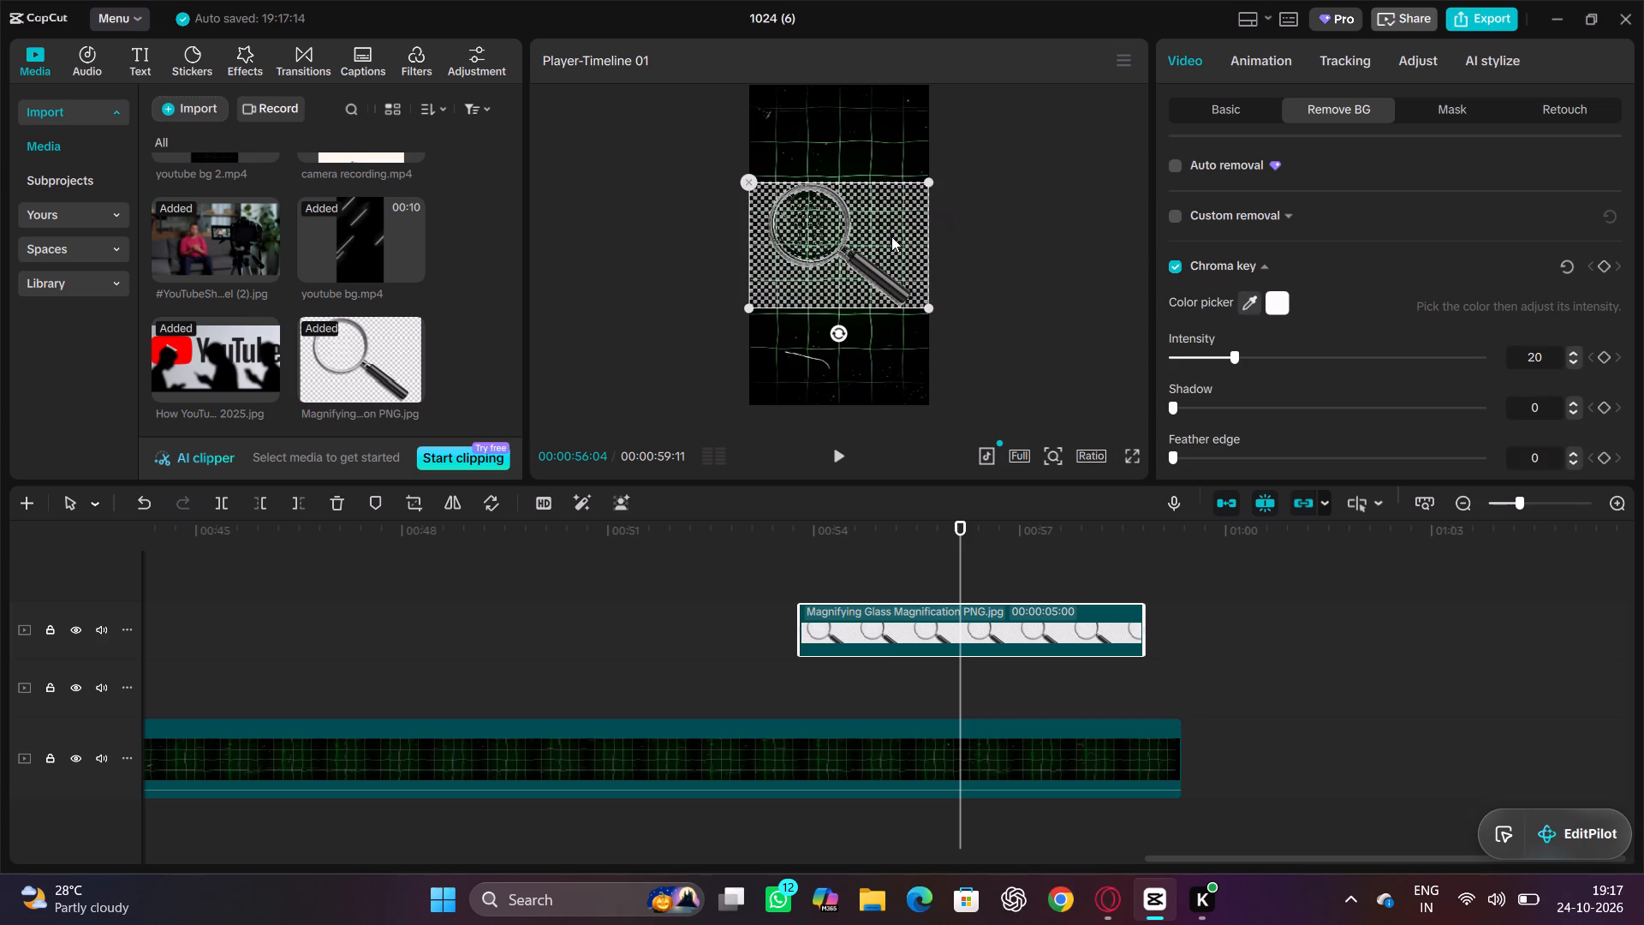
{"action": "left_click", "coordinate": [891, 236]}
{"action": "left_click", "coordinate": [1170, 262]}
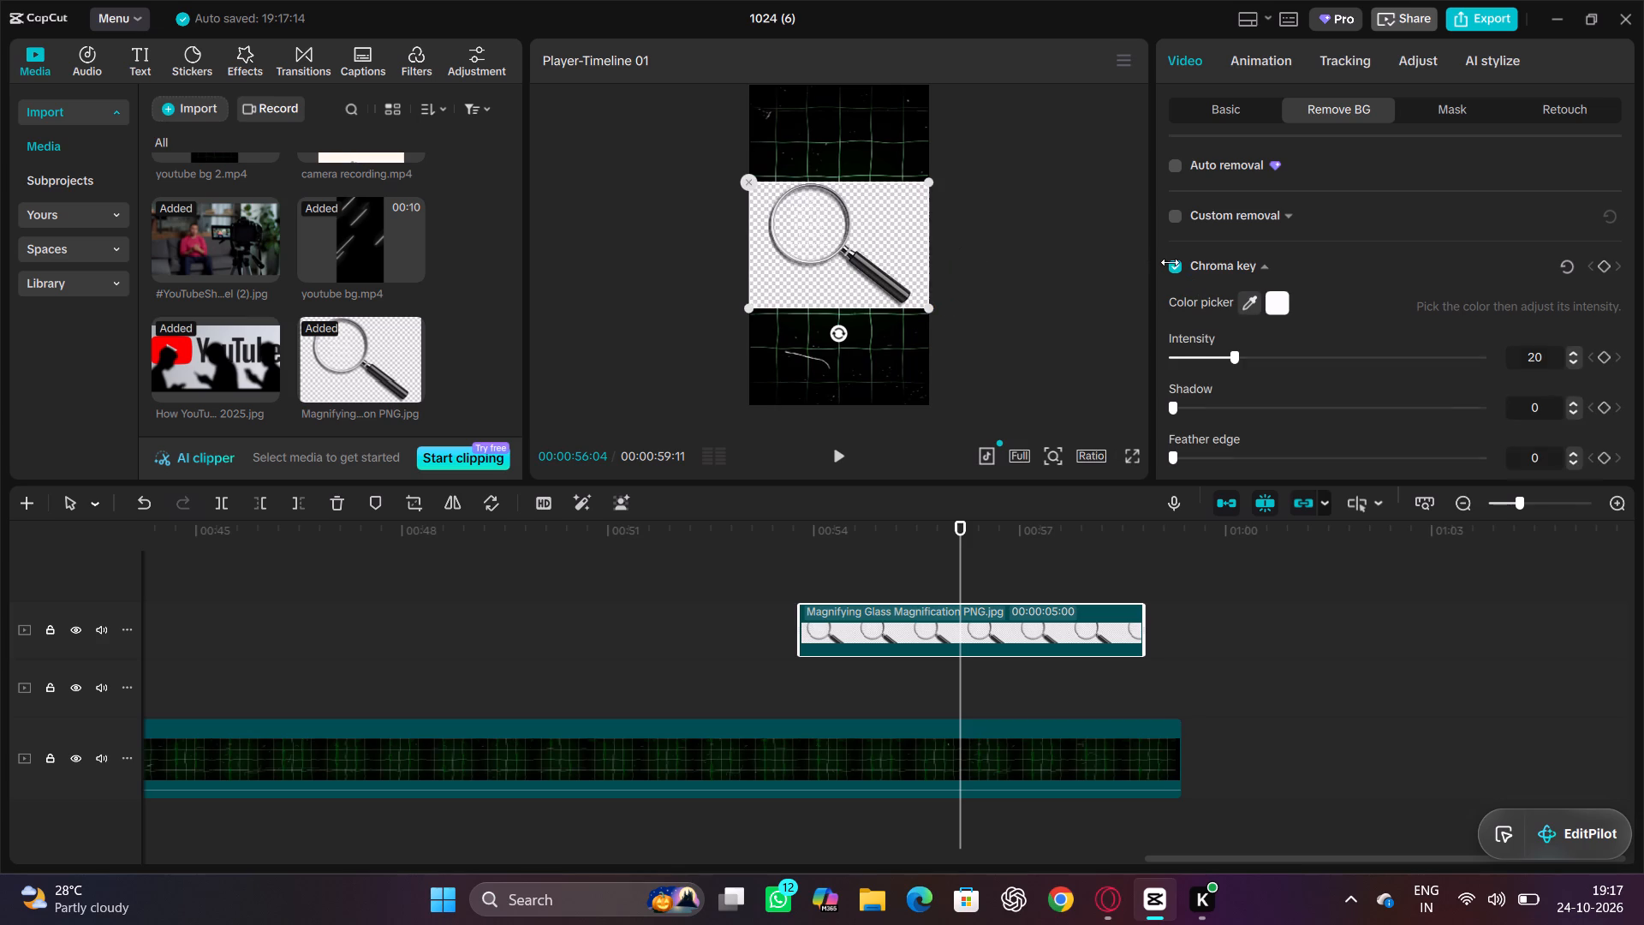
{"action": "left_click", "coordinate": [900, 261]}
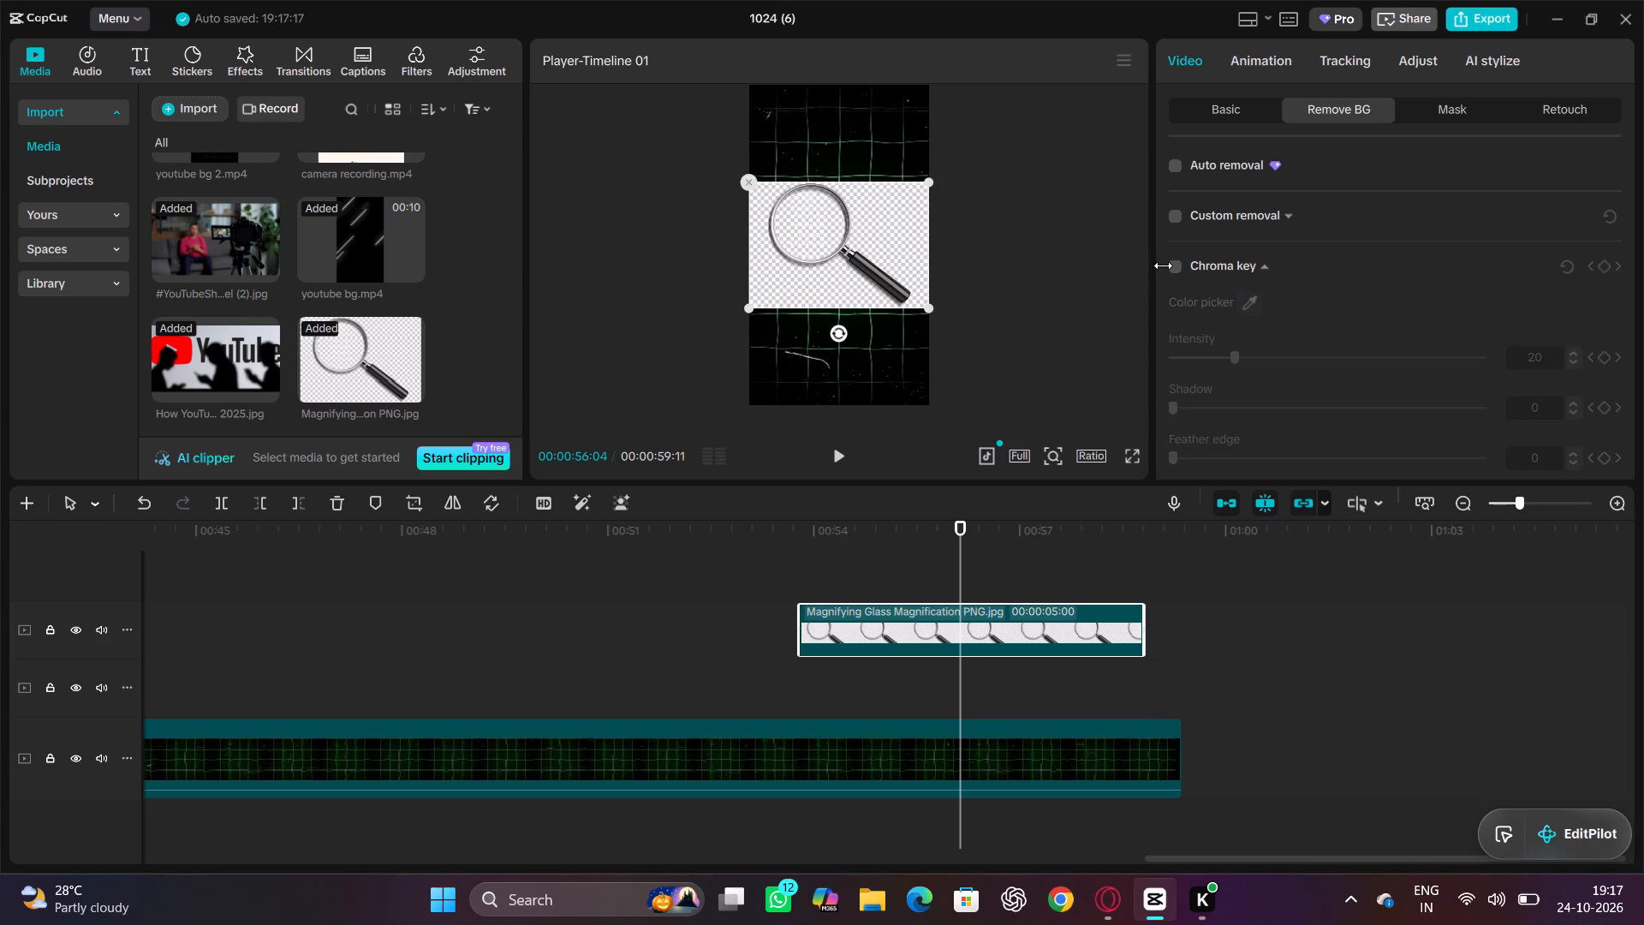
{"action": "left_click", "coordinate": [1175, 270]}
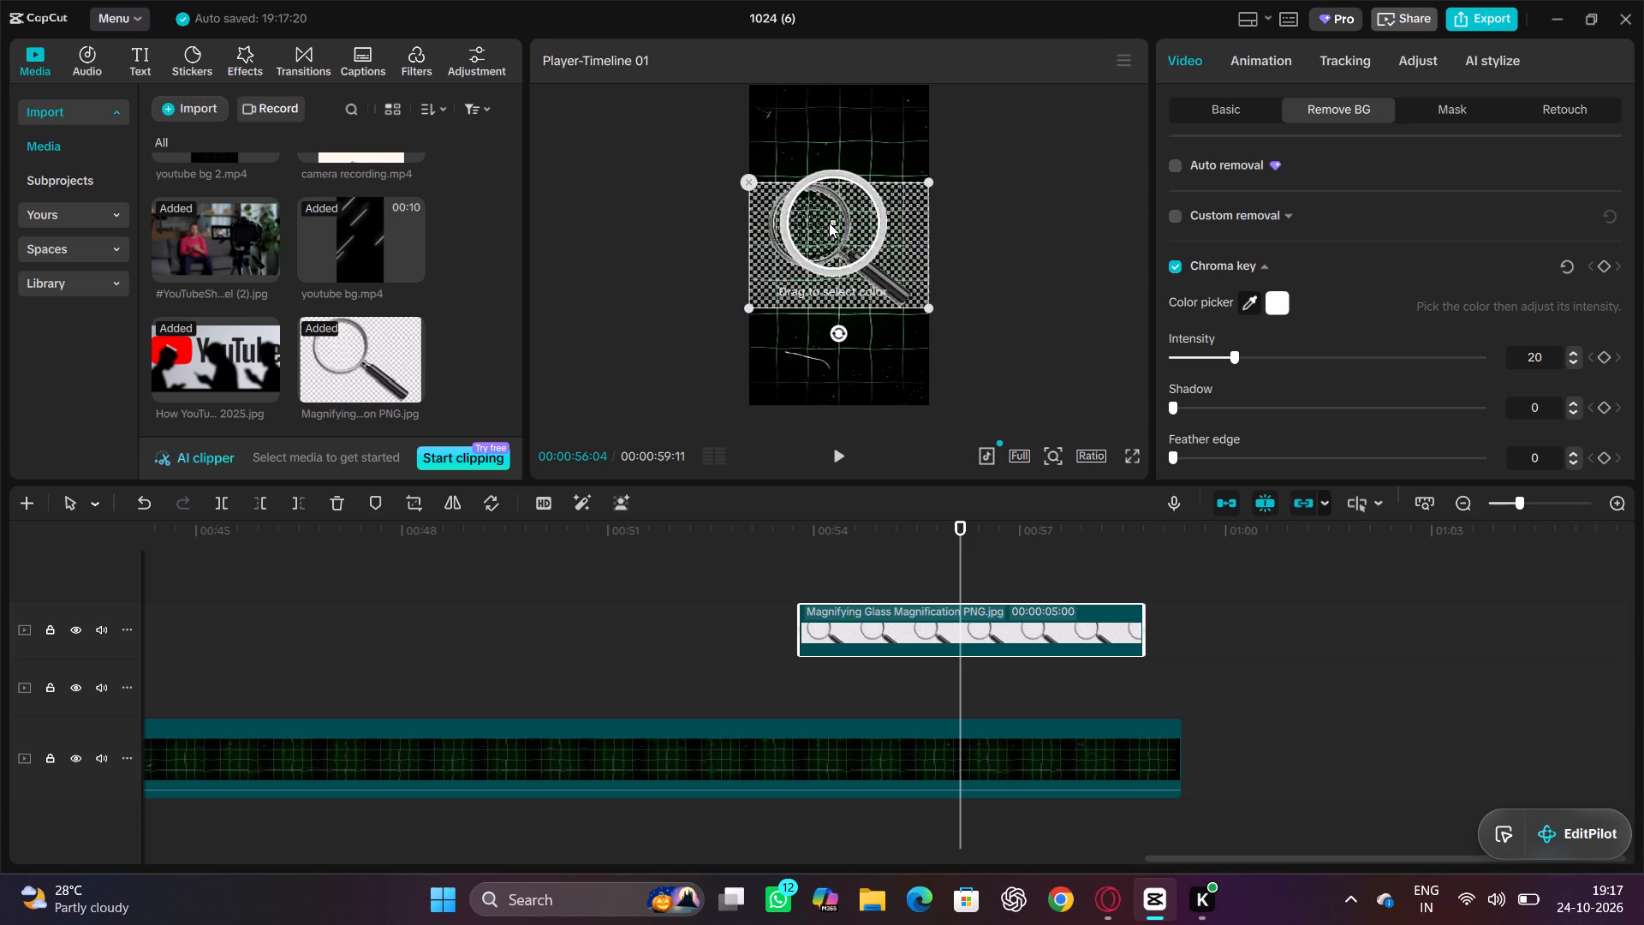
{"action": "left_click", "coordinate": [765, 271]}
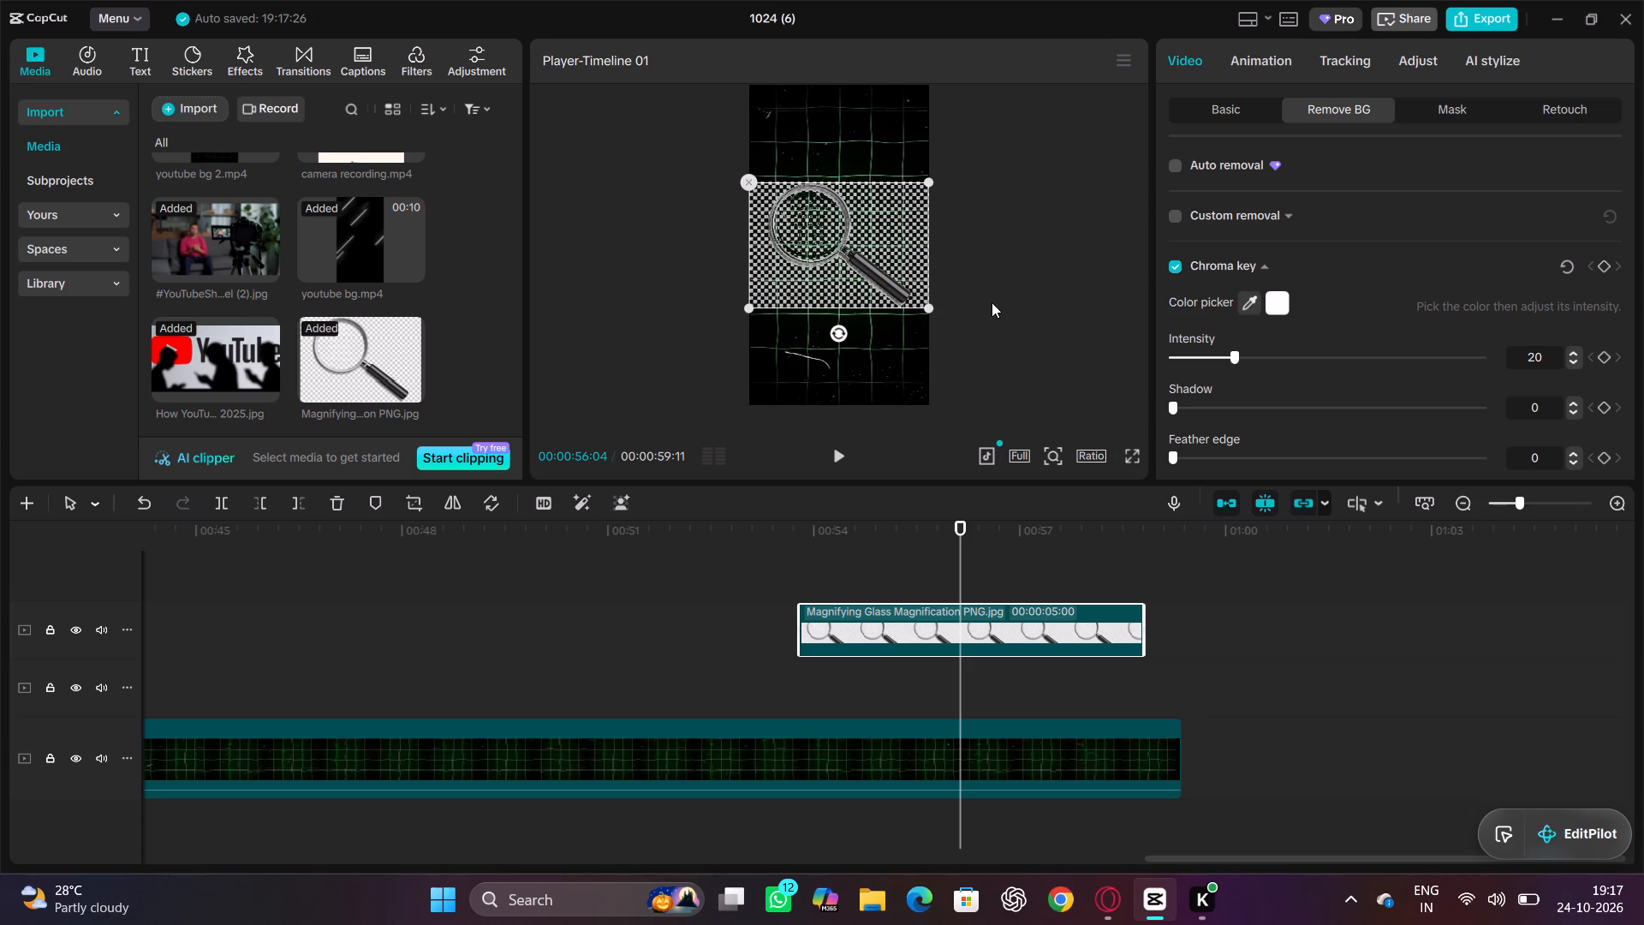
Play the keyed magnifying glass section in short stretches and look over the clip's retouch and basic transform settings.
{"action": "left_click", "coordinate": [842, 460]}
{"action": "left_click", "coordinate": [842, 460]}
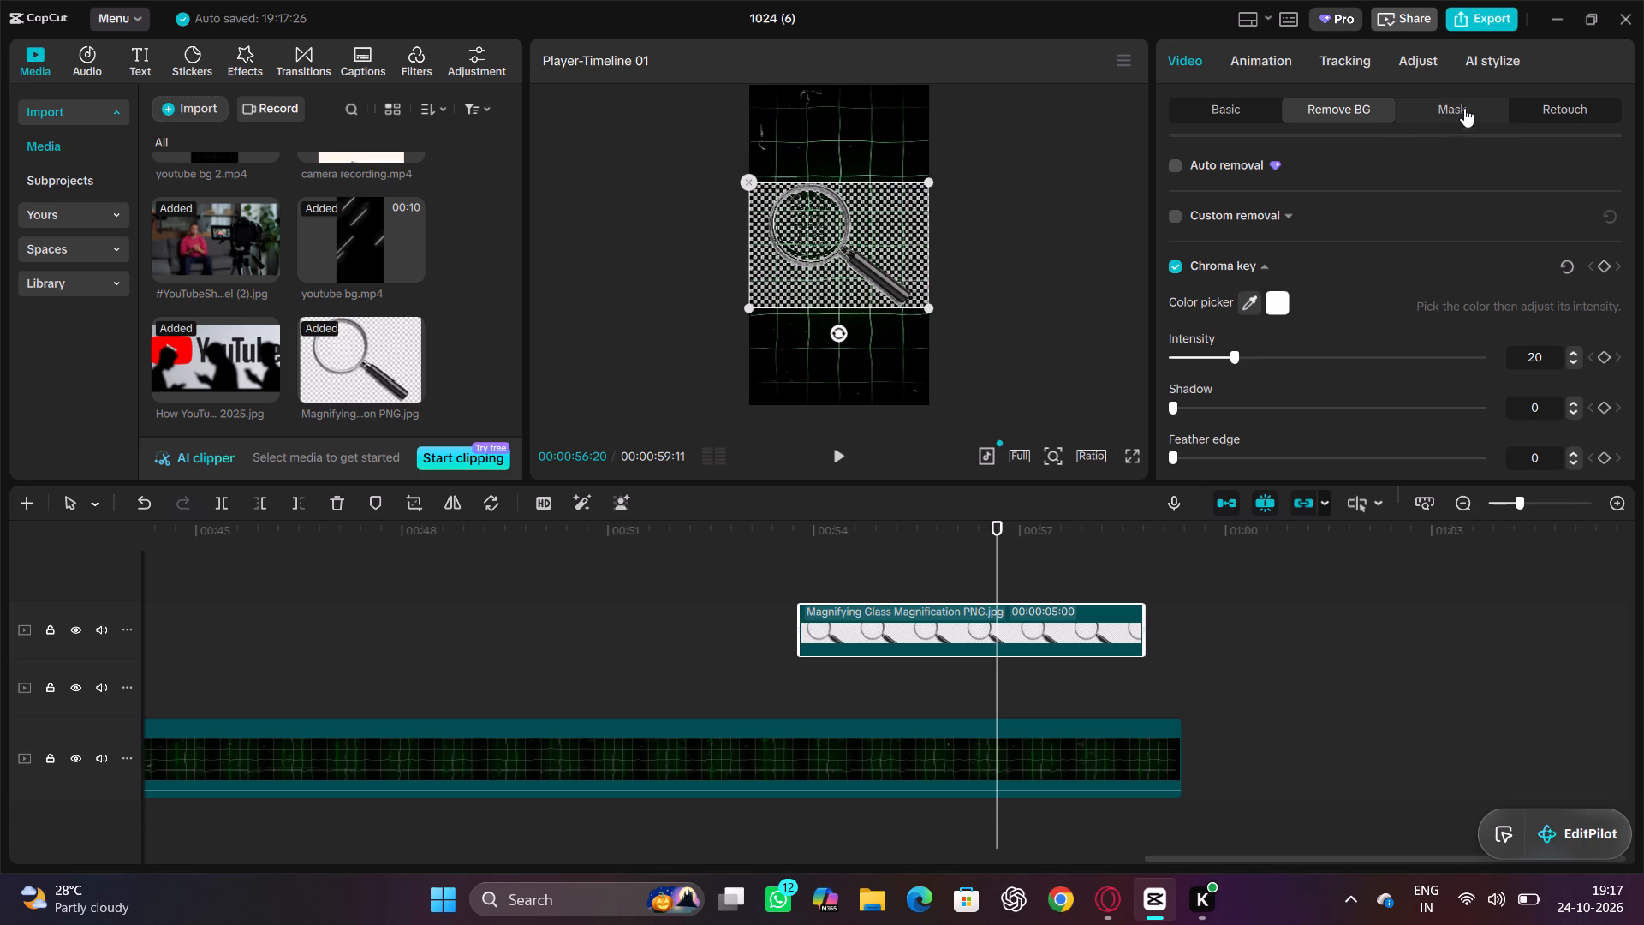
{"action": "left_click", "coordinate": [1569, 110]}
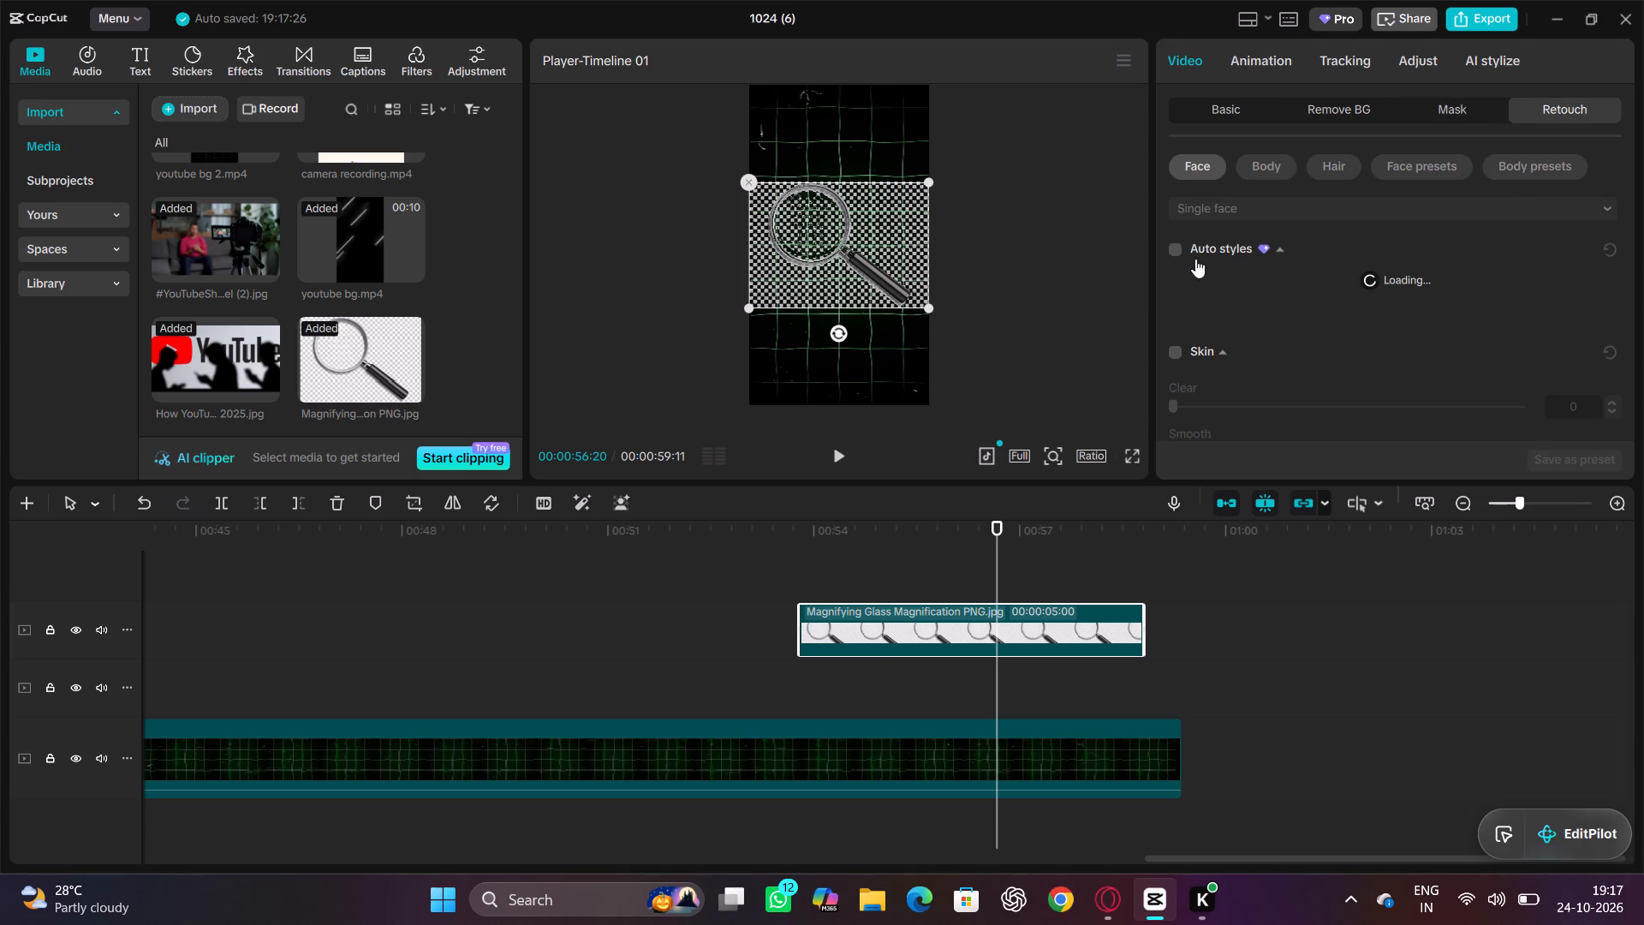
{"action": "left_click", "coordinate": [1210, 110]}
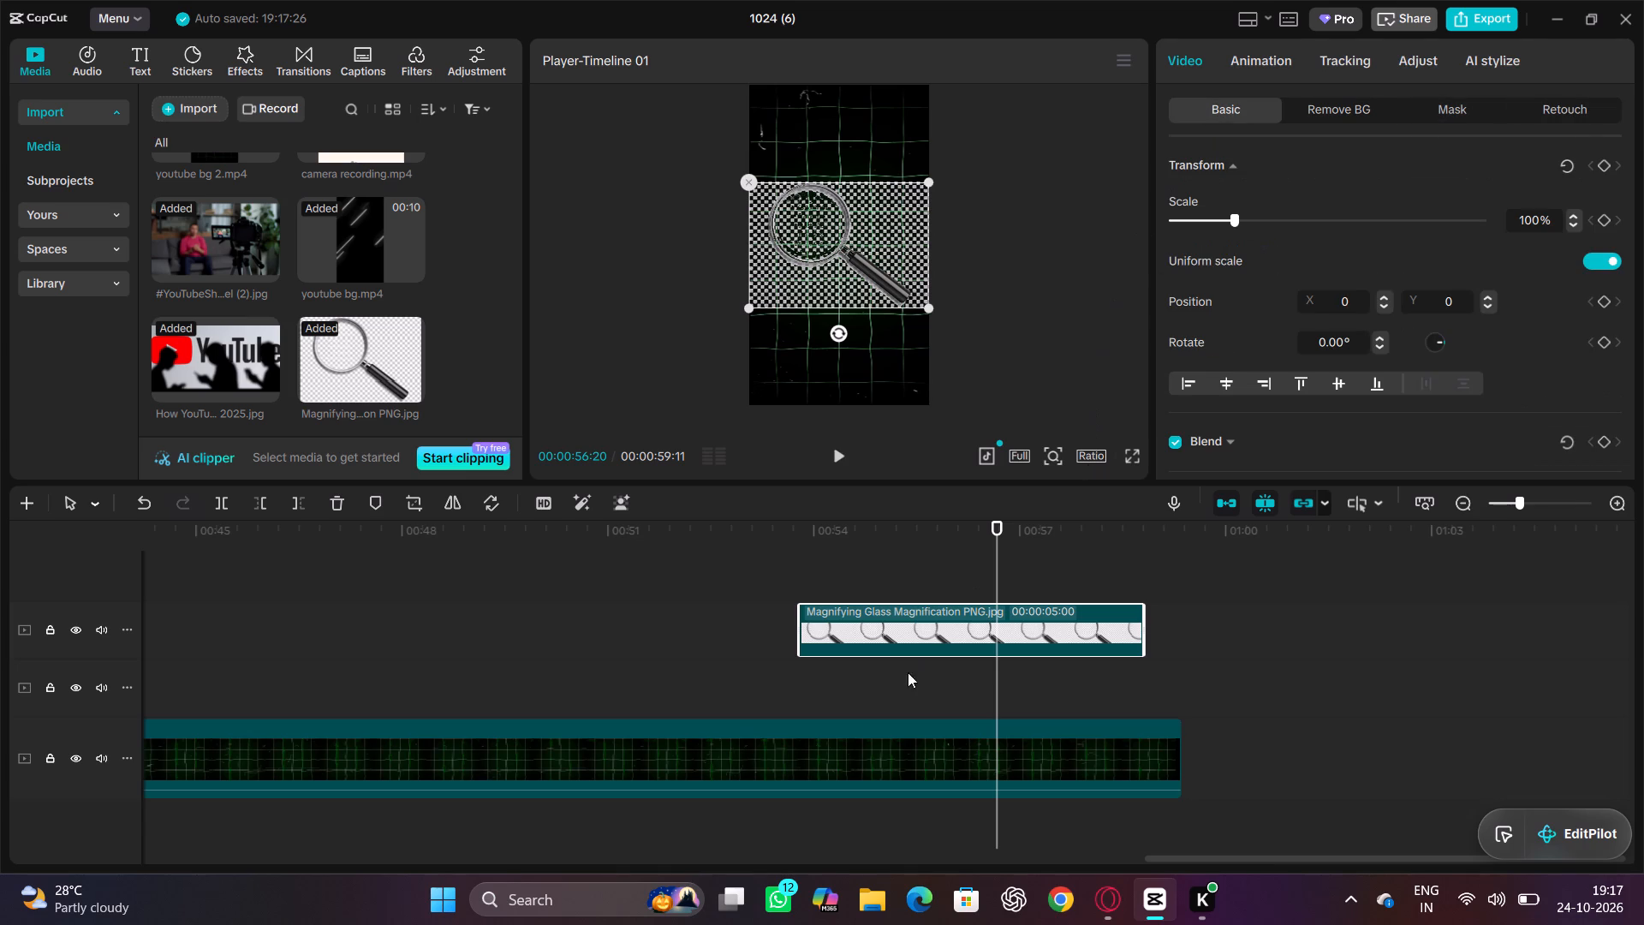
{"action": "left_click_drag", "start_coordinate": [1010, 522], "coordinate": [955, 539]}
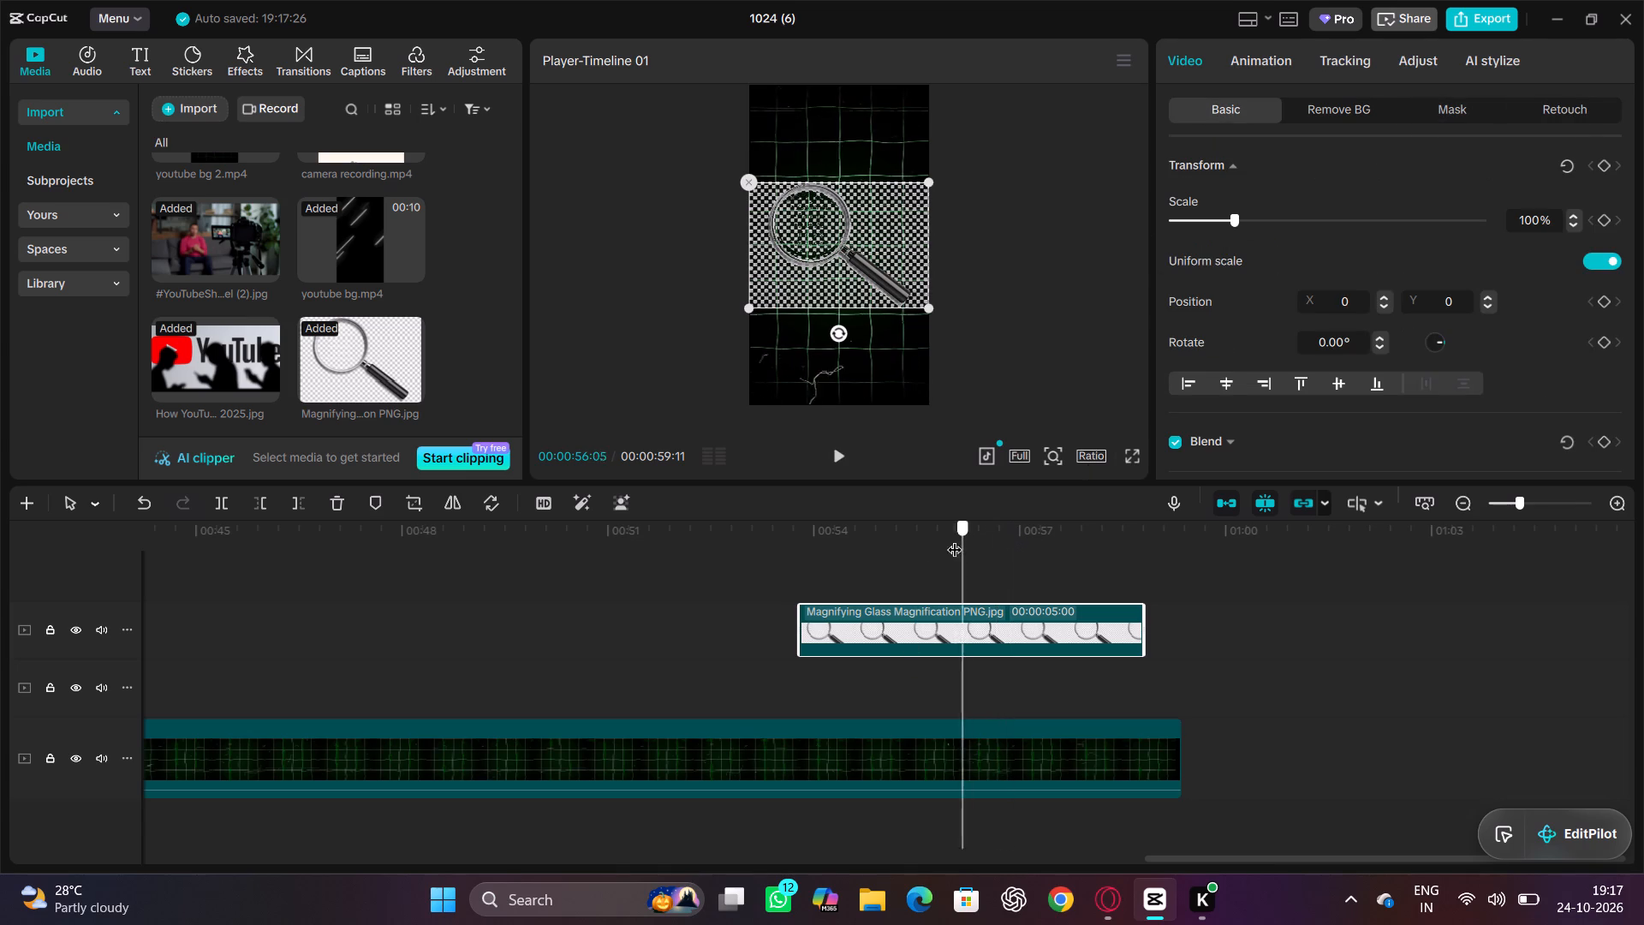
{"action": "left_click_drag", "start_coordinate": [955, 539], "coordinate": [872, 566]}
{"action": "left_click", "coordinate": [837, 465]}
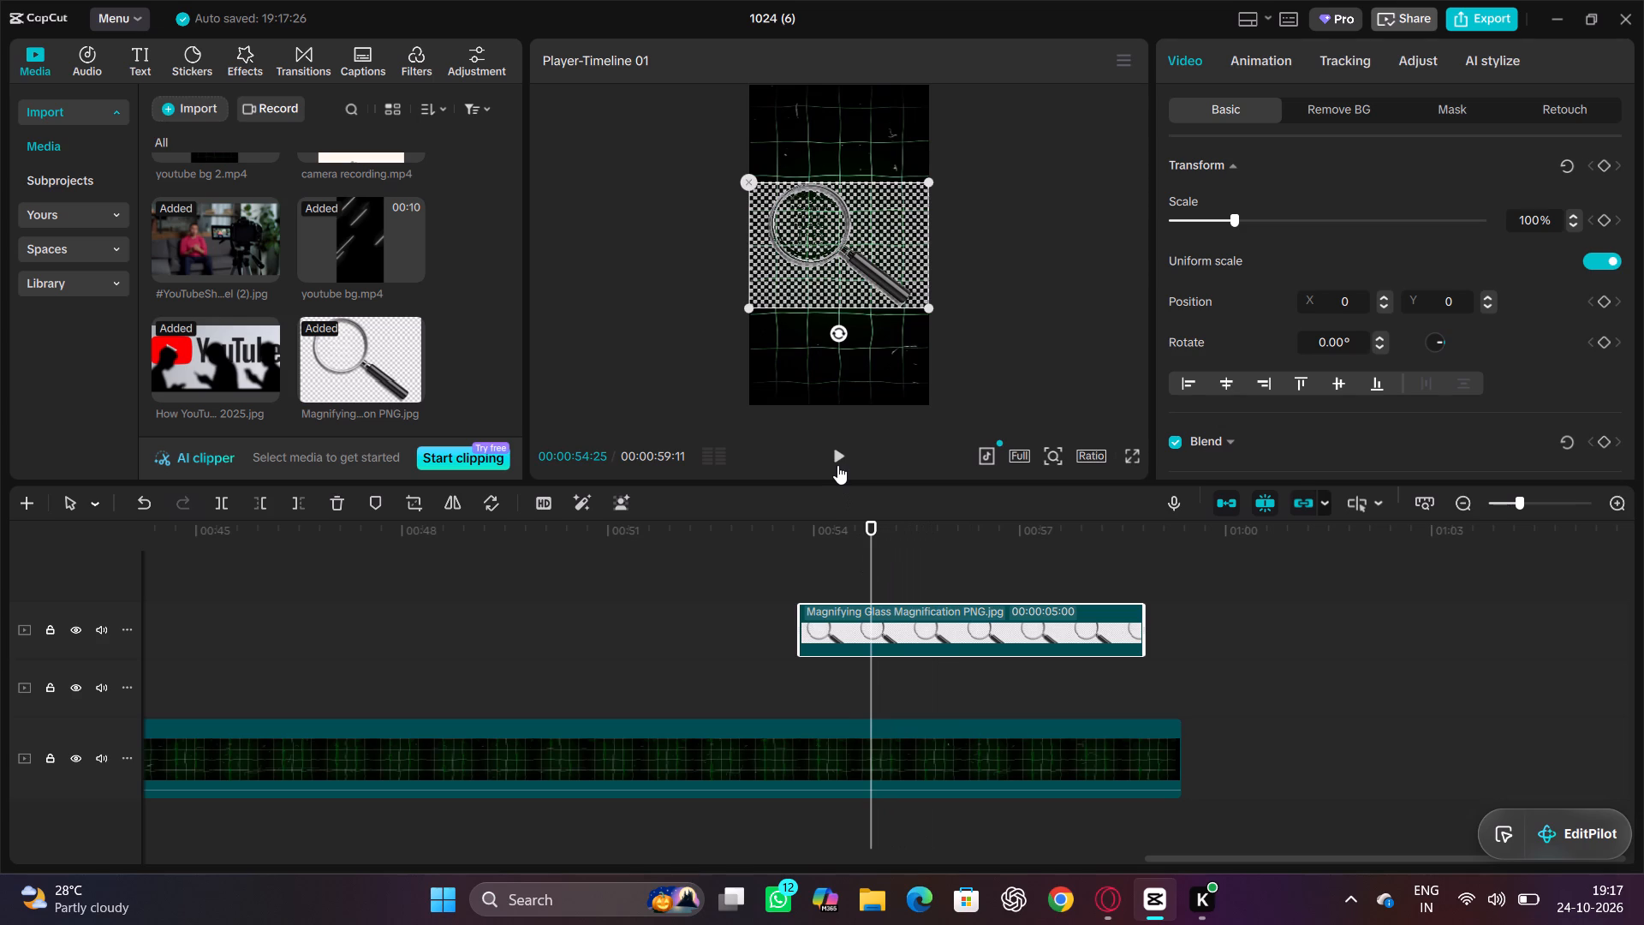
{"action": "left_click", "coordinate": [837, 465]}
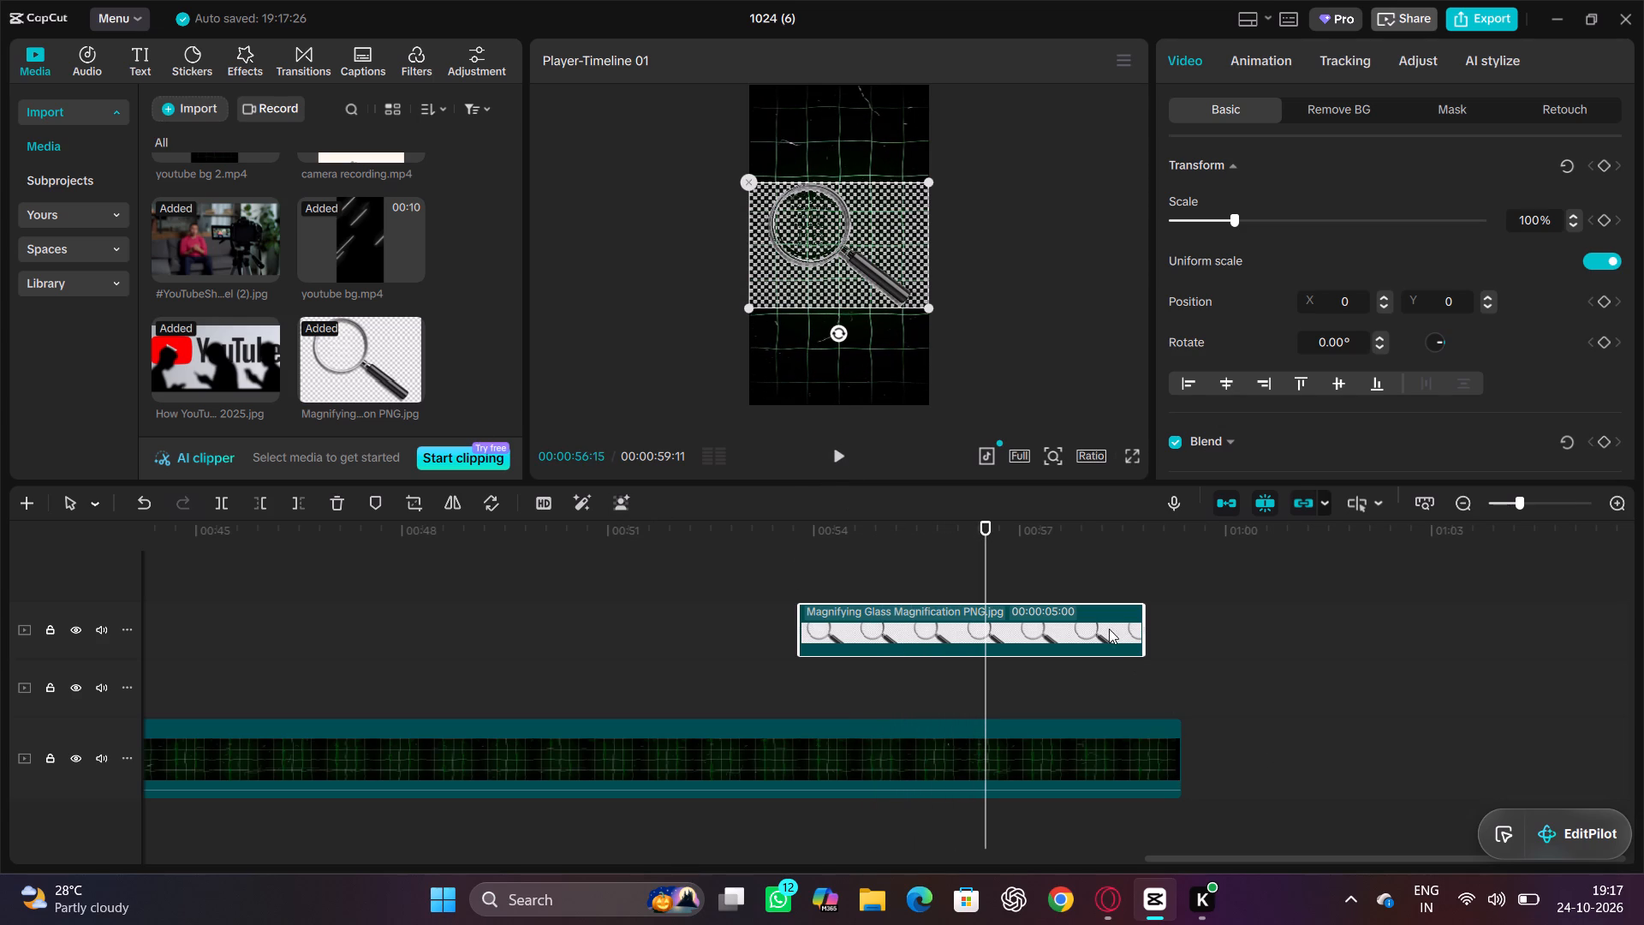
Move the magnifying glass clip down to the track directly above the grid background, starting at about 00:00:51:18.
{"action": "left_click_drag", "start_coordinate": [1109, 629], "coordinate": [958, 684]}
Place the magnifying glass outside the frame's left edge at X -3439, Y -327 and add a transform keyframe at 00:00:56:15.
{"action": "left_click_drag", "start_coordinate": [880, 285], "coordinate": [880, 284]}
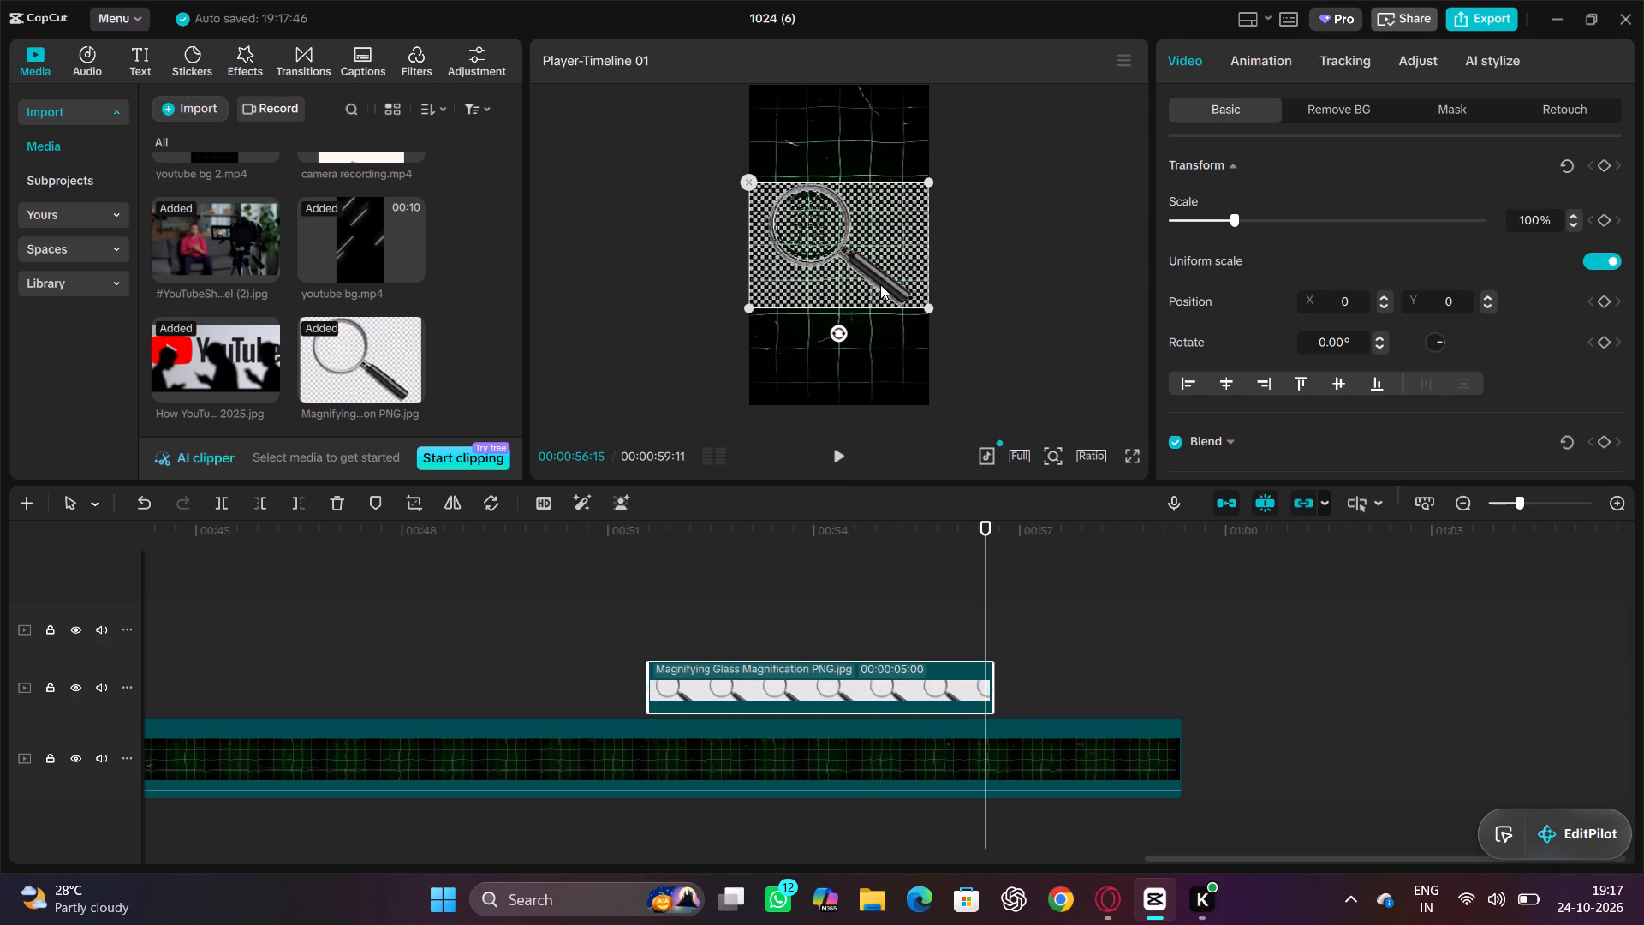
{"action": "left_click_drag", "start_coordinate": [880, 284], "coordinate": [595, 312]}
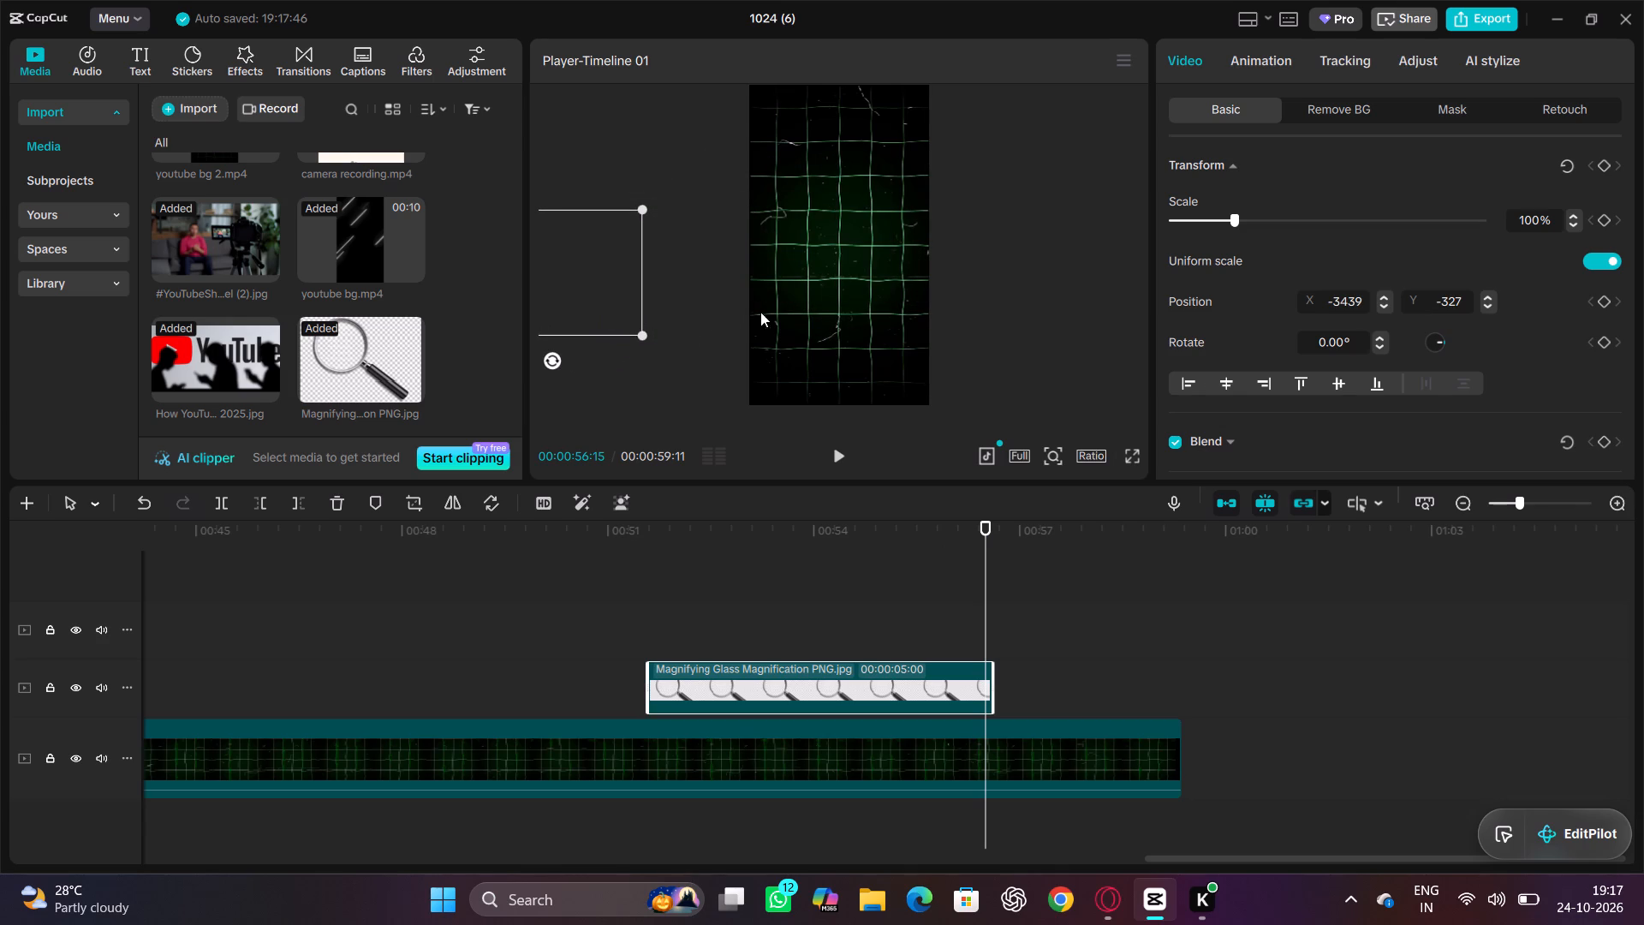
{"action": "left_click", "coordinate": [1604, 161]}
At the clip's start, 00:00:51:18, bring the magnifying glass back into the frame at X 0, Y -398 as a position keyframe.
{"action": "left_click_drag", "start_coordinate": [992, 525], "coordinate": [955, 522]}
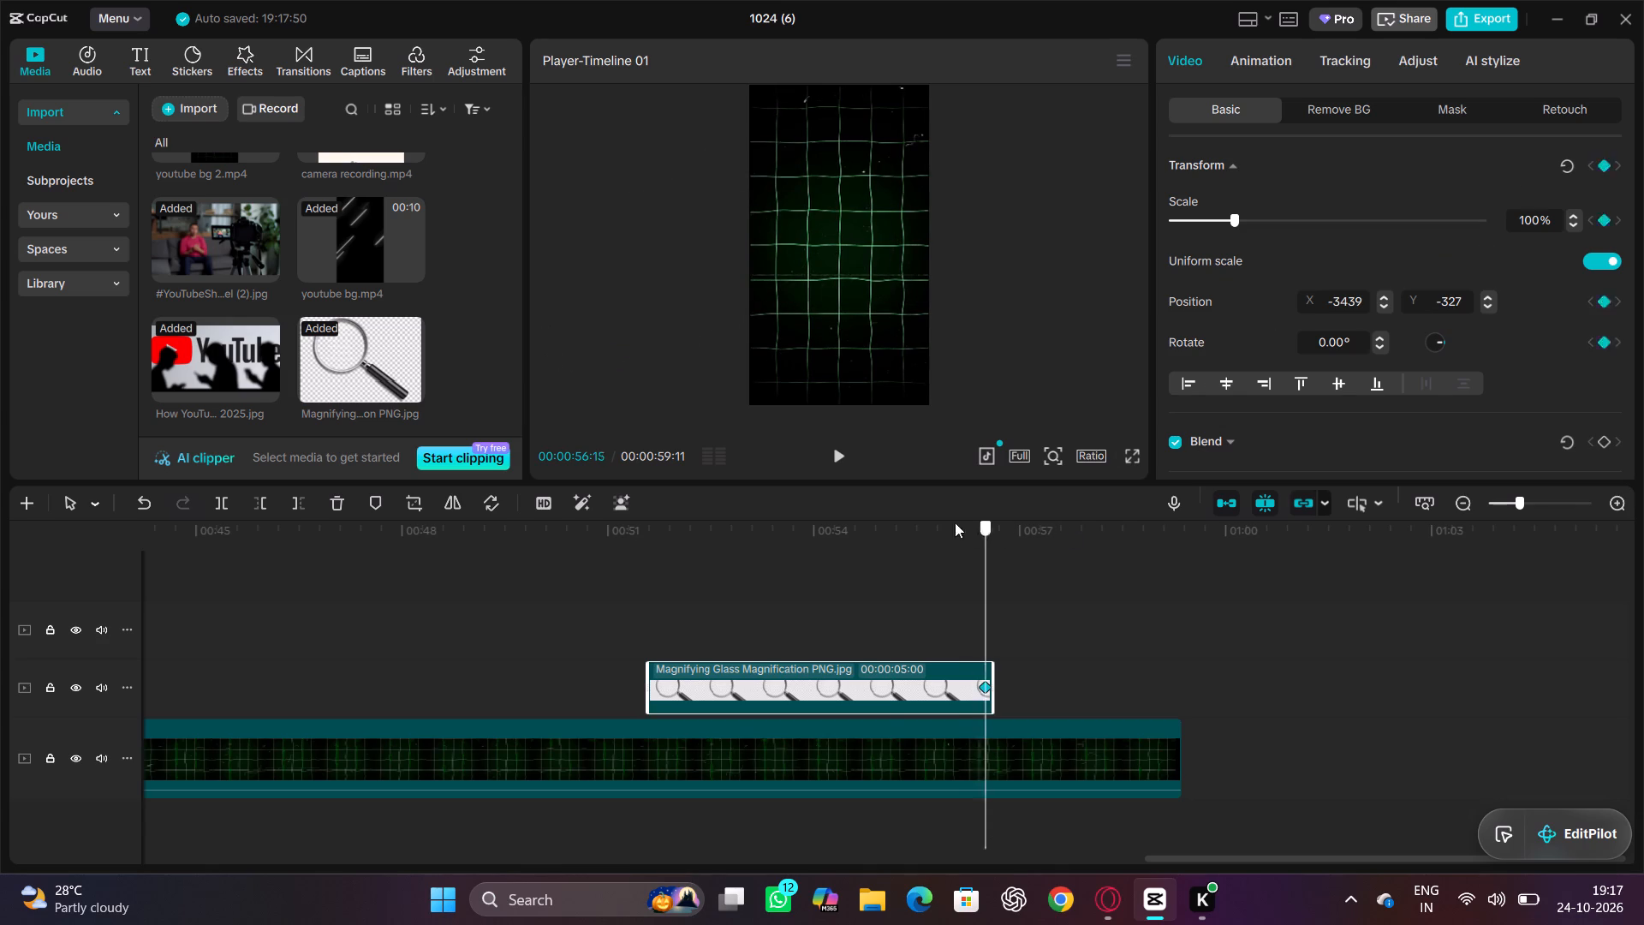
{"action": "left_click_drag", "start_coordinate": [955, 522], "coordinate": [657, 543]}
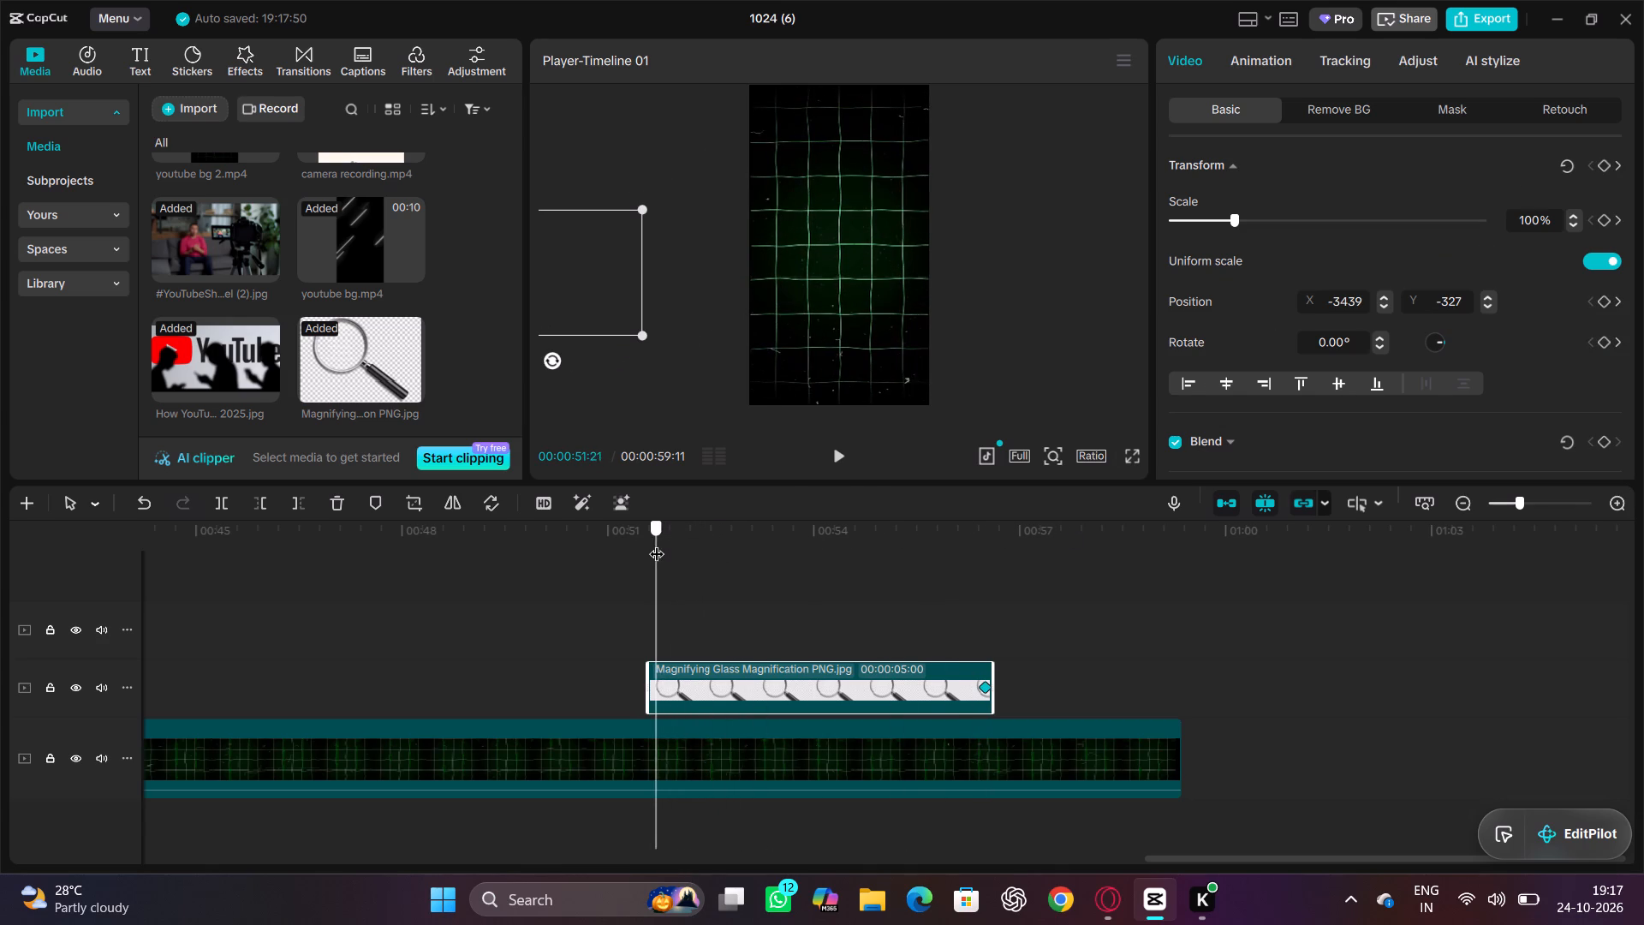
{"action": "left_click_drag", "start_coordinate": [657, 543], "coordinate": [654, 532]}
{"action": "left_click_drag", "start_coordinate": [605, 315], "coordinate": [858, 318]}
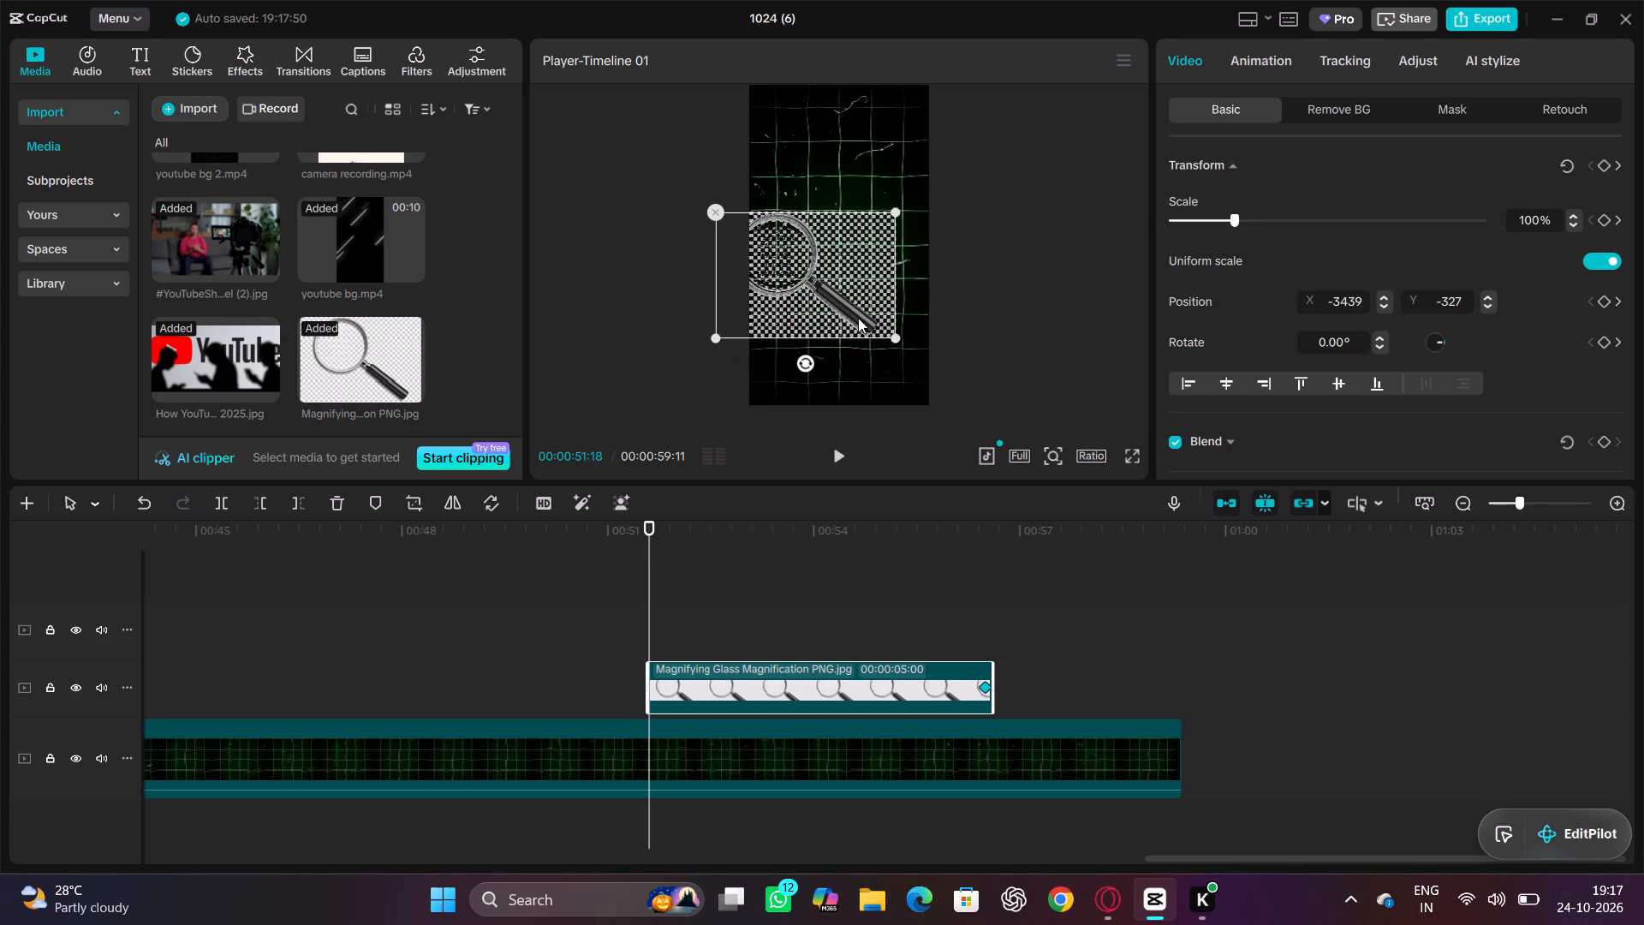
{"action": "left_click_drag", "start_coordinate": [858, 318], "coordinate": [888, 321]}
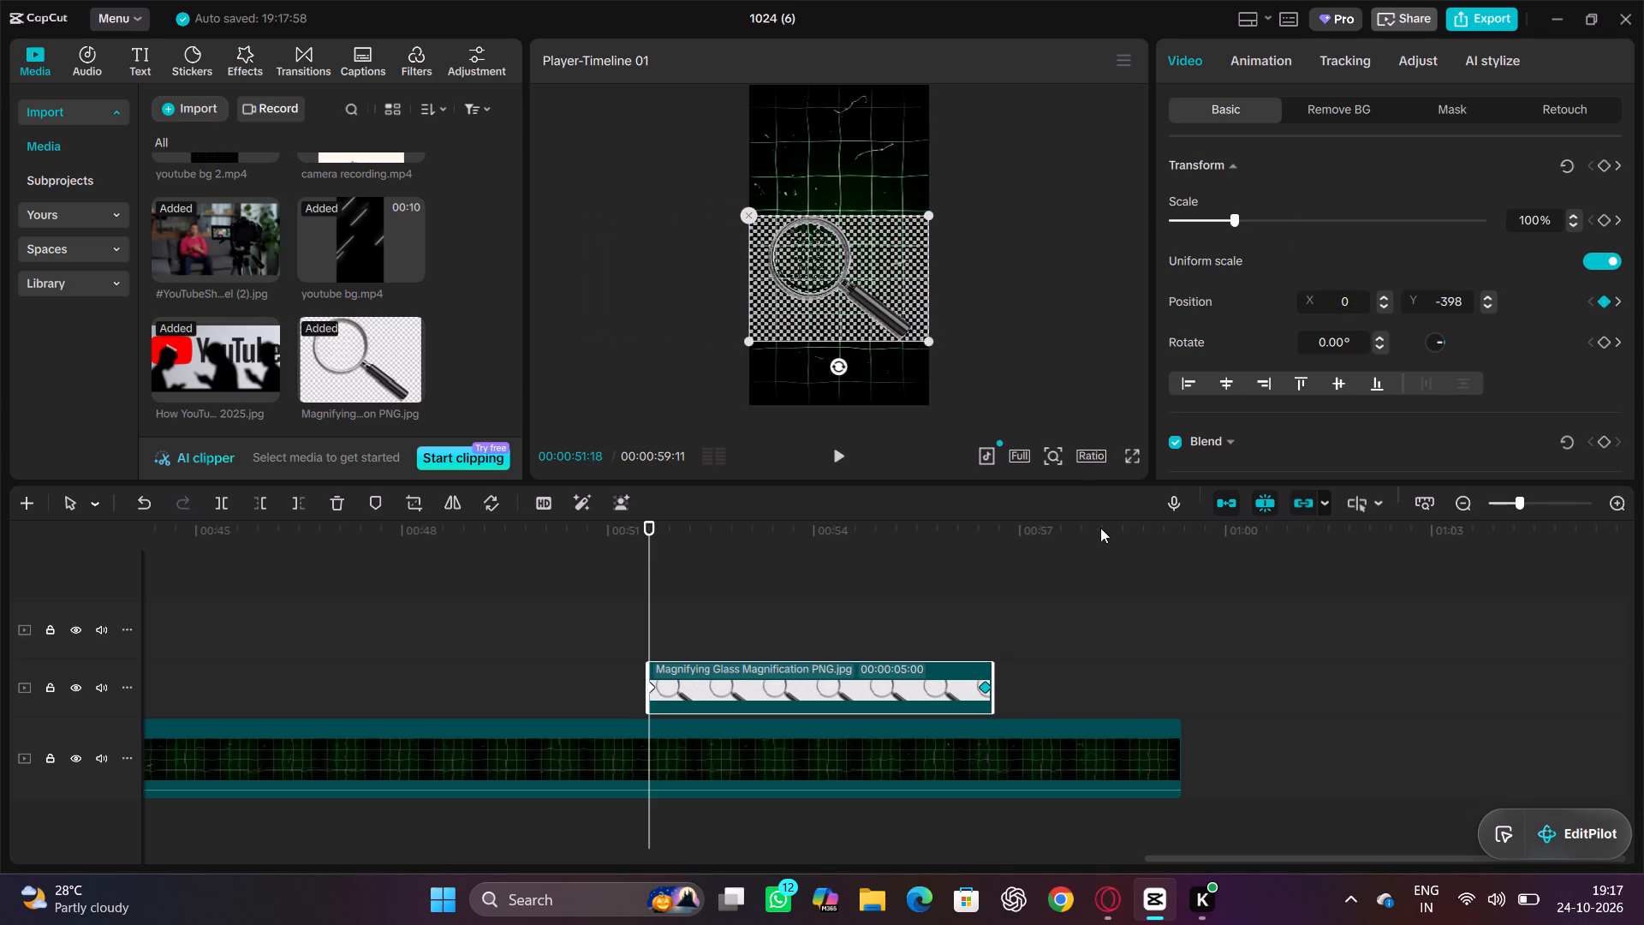
At 00:00:53:16, move the magnifying glass past the frame's right edge to X 2275, Y -505, and play the motion through.
{"action": "left_click", "coordinate": [843, 454]}
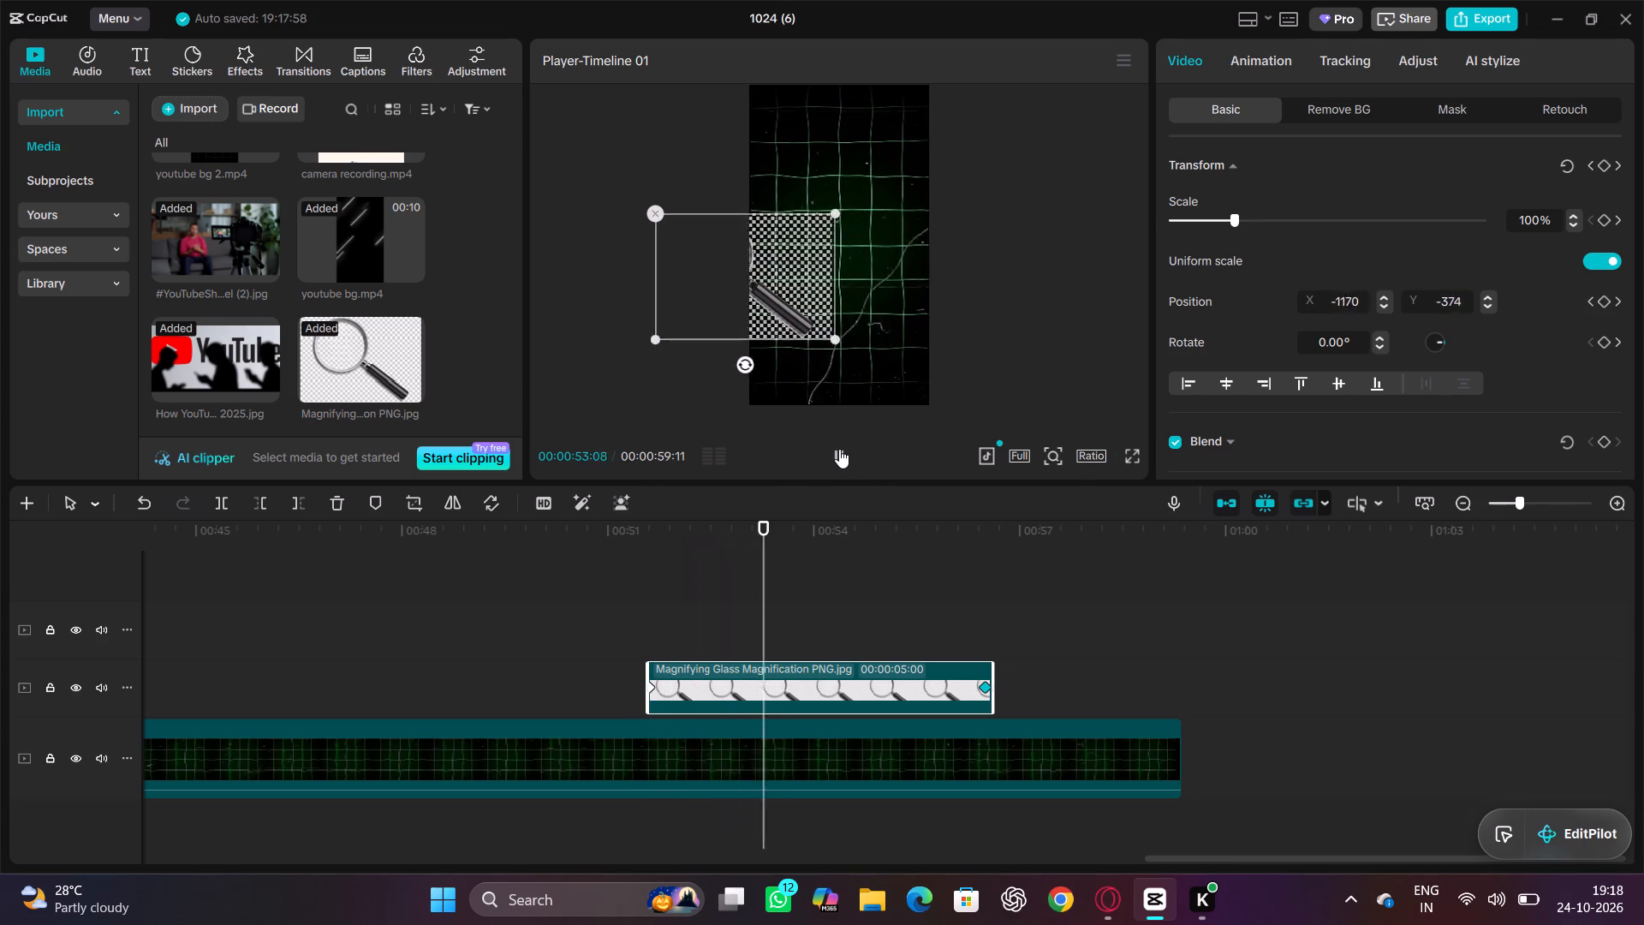
{"action": "left_click", "coordinate": [839, 449]}
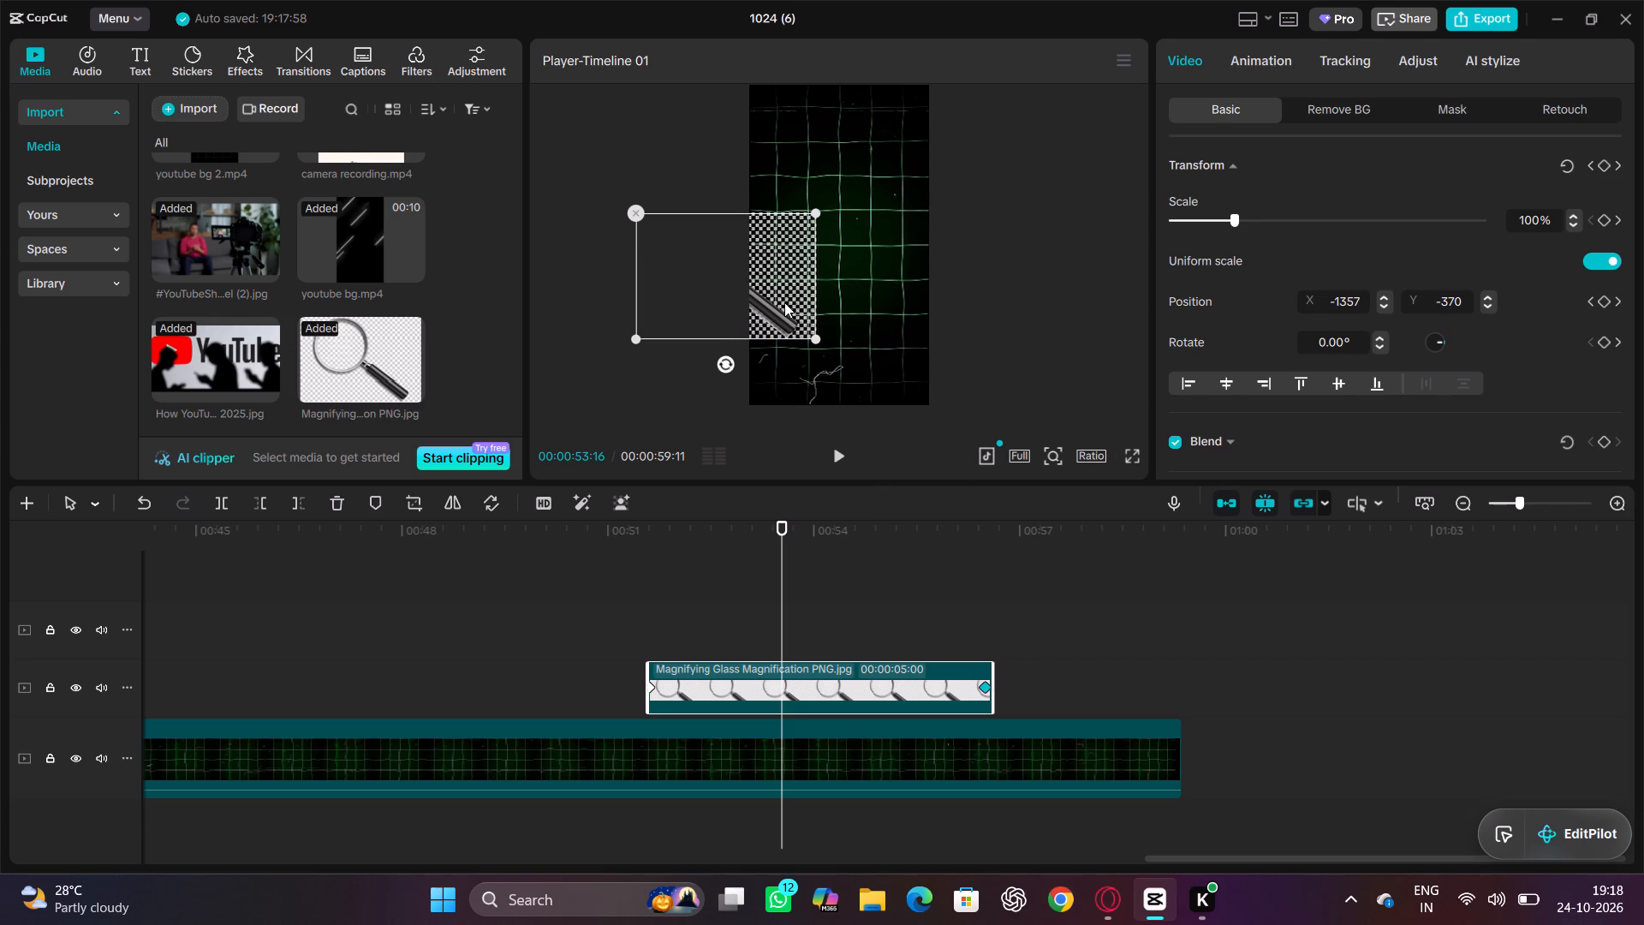
{"action": "left_click_drag", "start_coordinate": [784, 302], "coordinate": [1052, 313]}
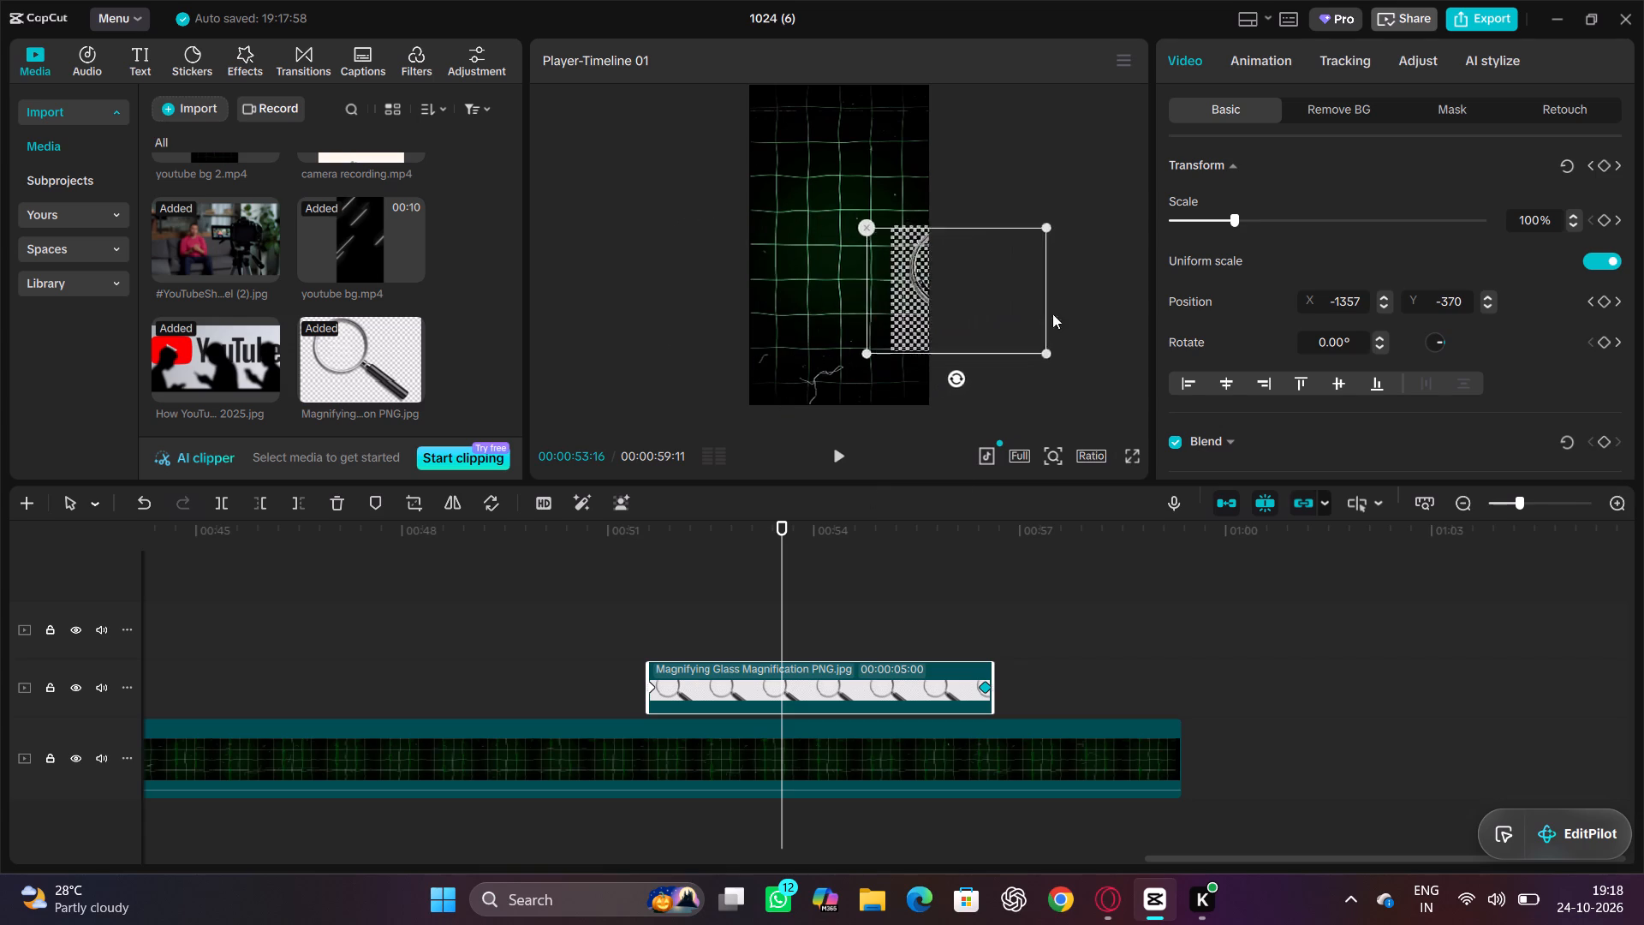
{"action": "left_click_drag", "start_coordinate": [1052, 313], "coordinate": [1087, 313]}
{"action": "left_click", "coordinate": [840, 457]}
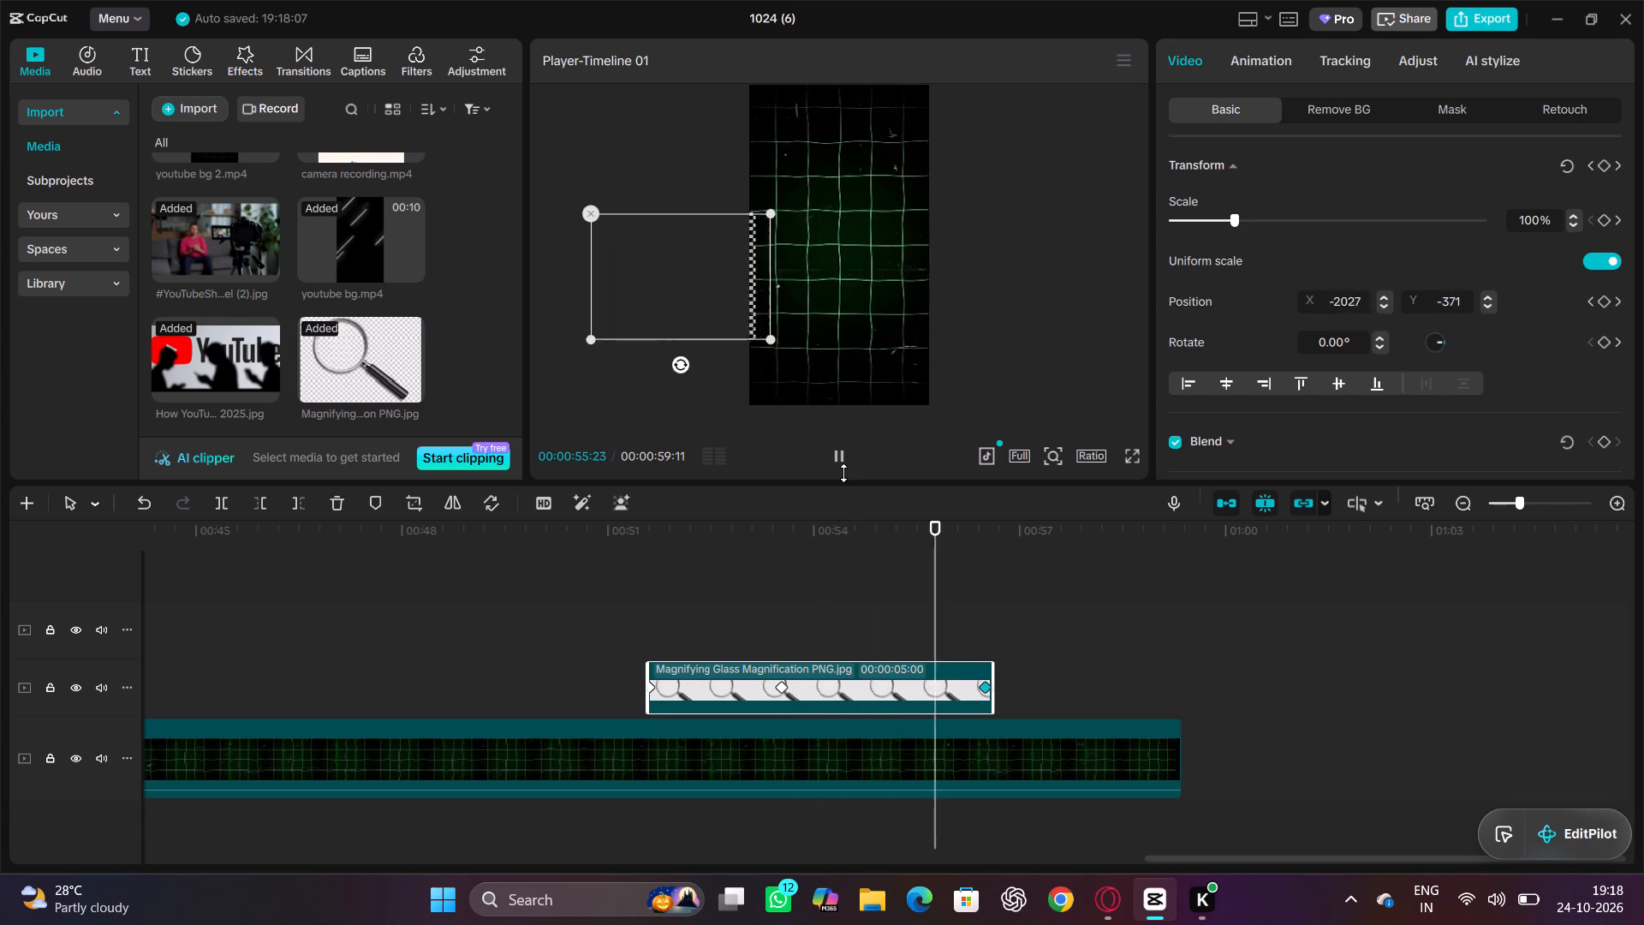
{"action": "left_click", "coordinate": [843, 473]}
{"action": "left_click", "coordinate": [839, 452]}
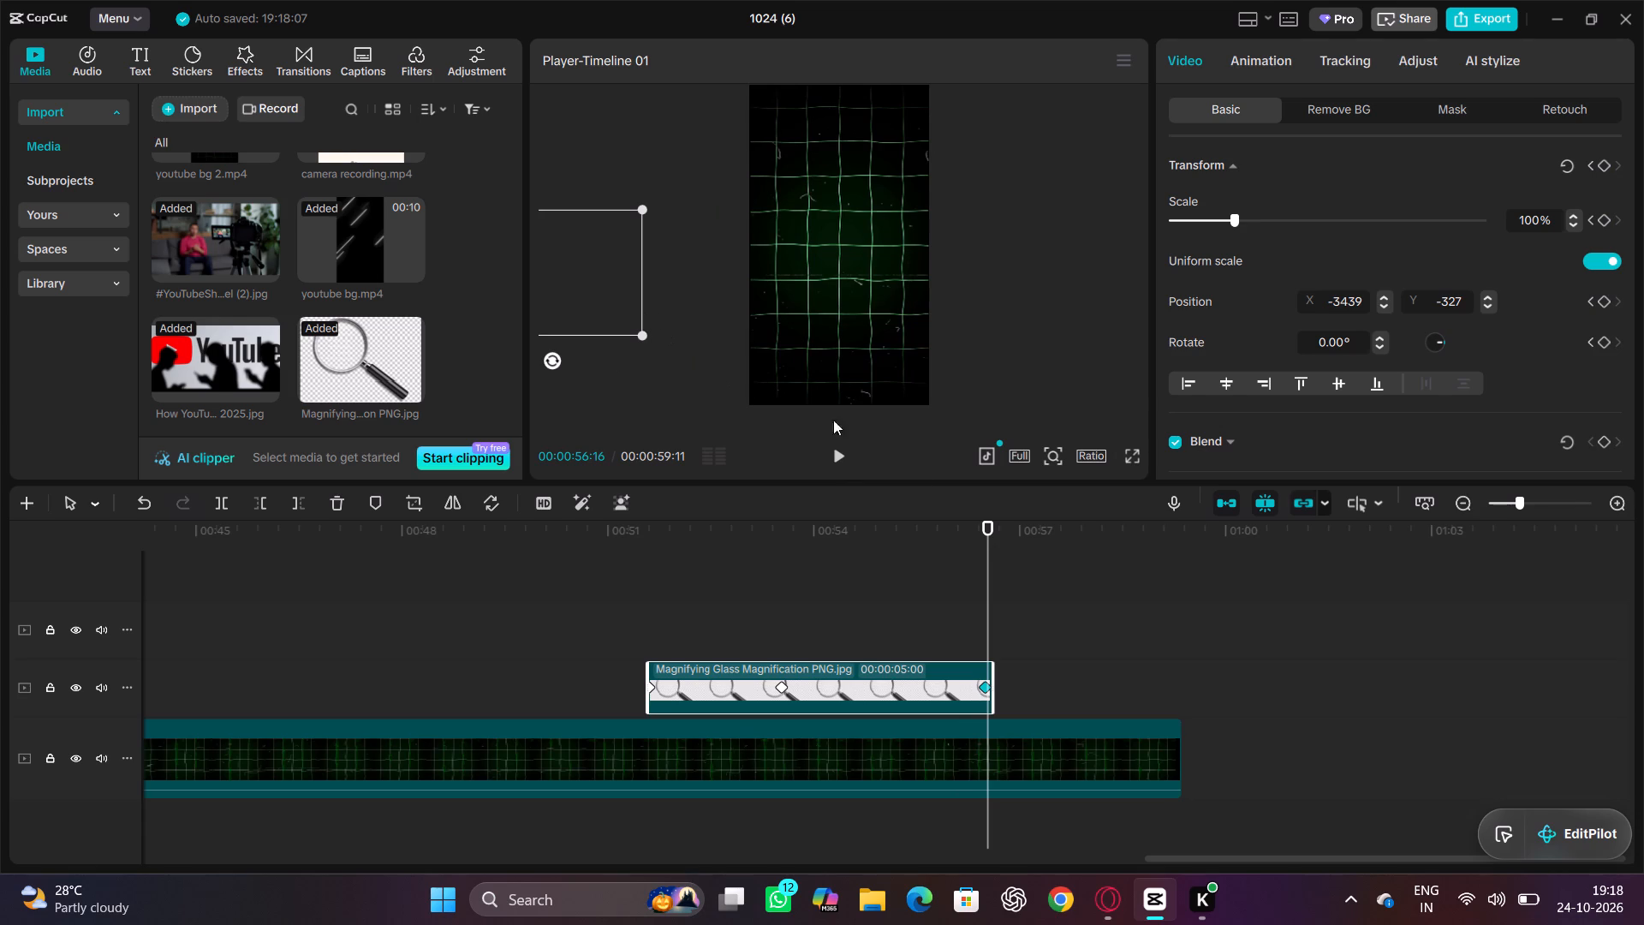
Add a transform keyframe to the magnifying glass clip at 00:00:54:11.
{"action": "left_click_drag", "start_coordinate": [985, 523], "coordinate": [822, 523]}
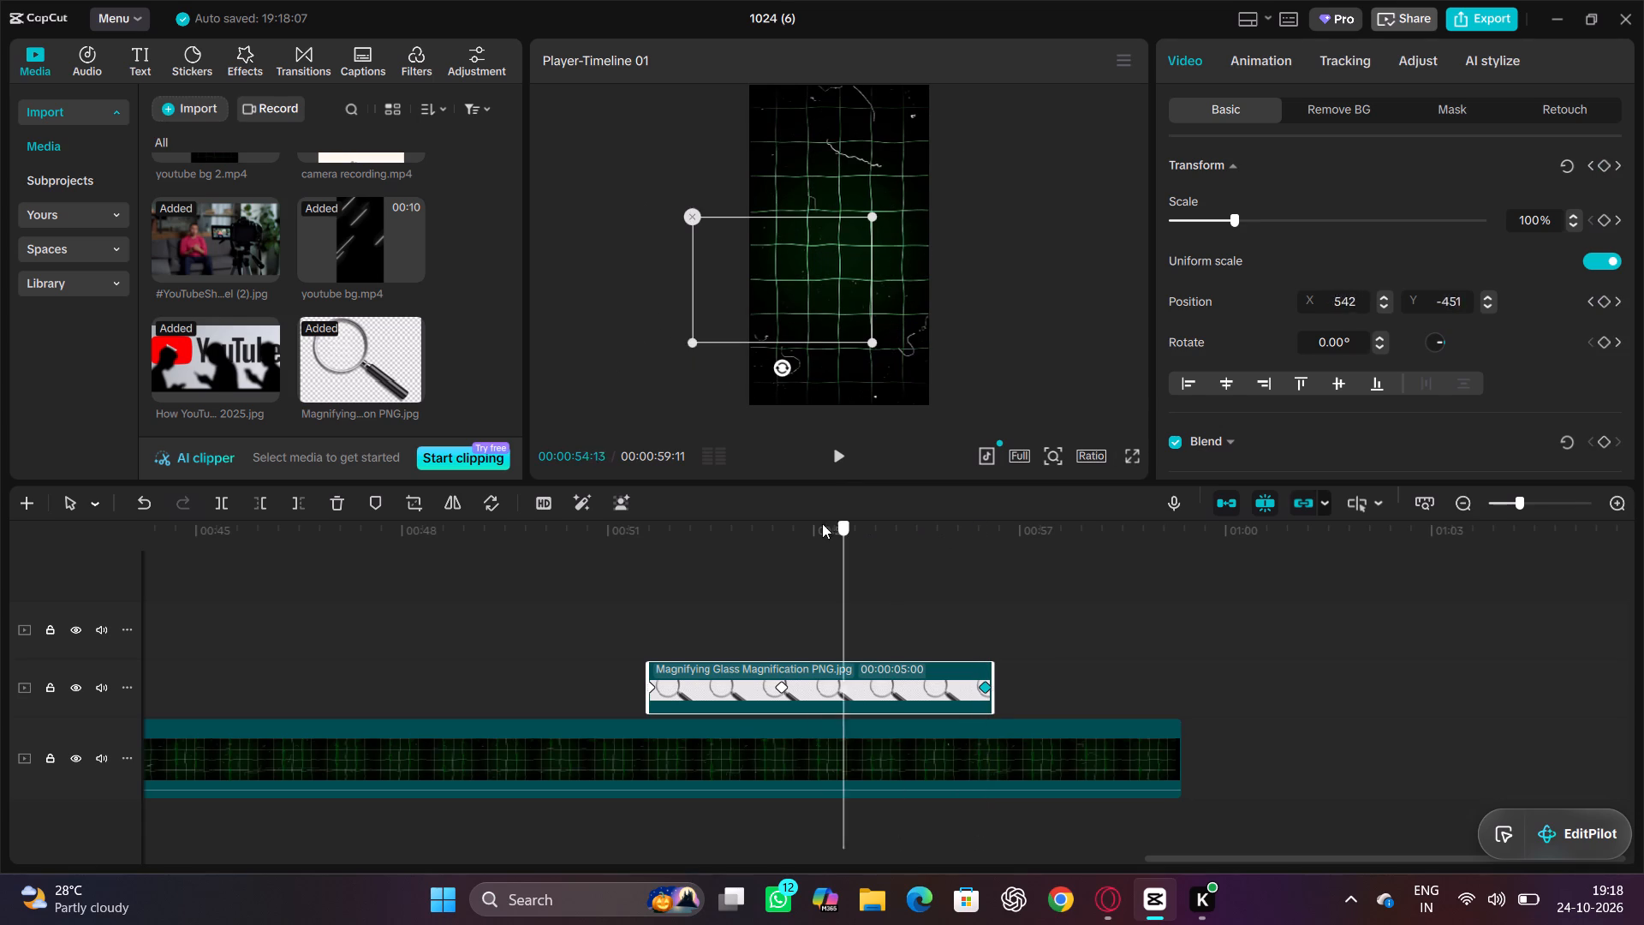
{"action": "left_click_drag", "start_coordinate": [822, 523], "coordinate": [787, 538]}
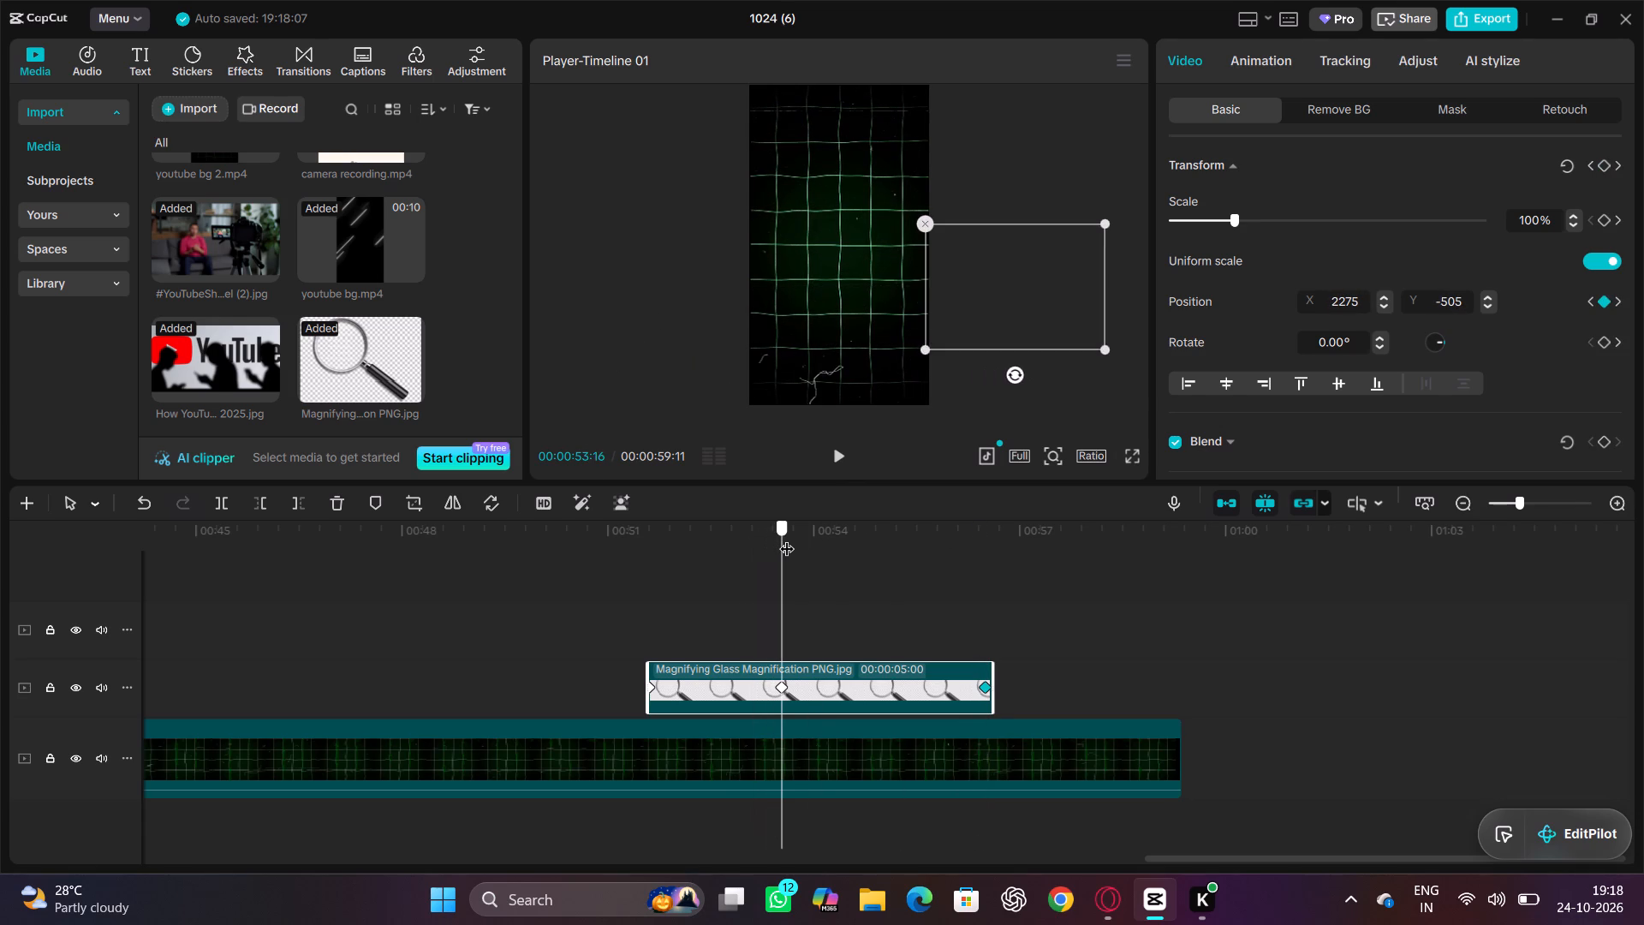
{"action": "left_click_drag", "start_coordinate": [787, 538], "coordinate": [821, 540]}
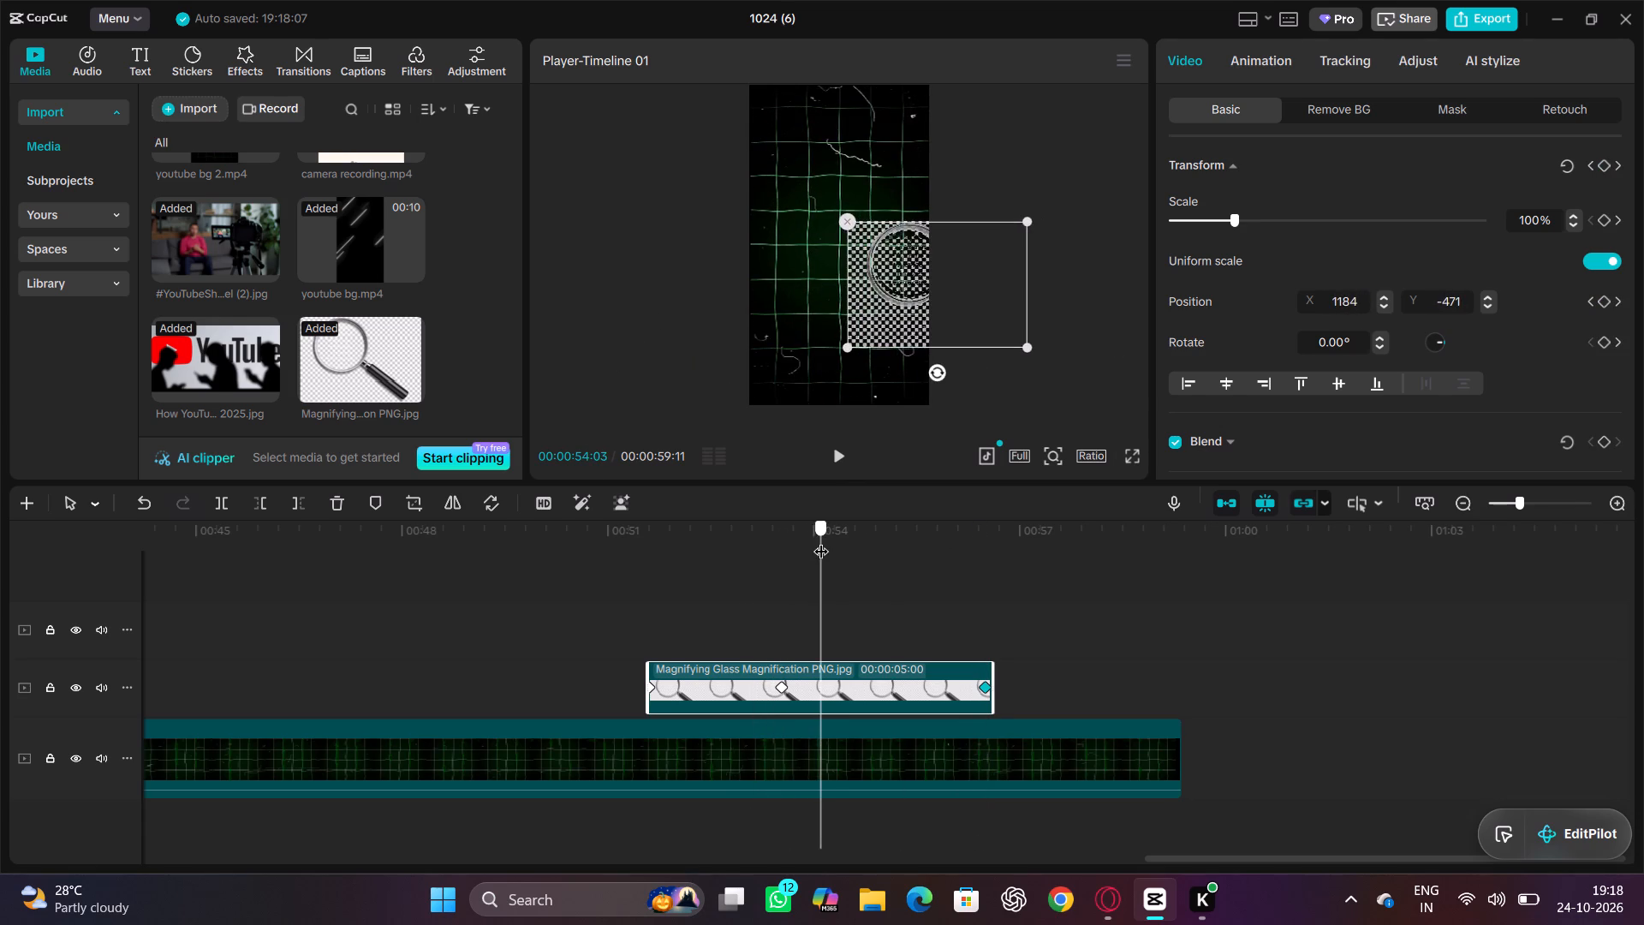
{"action": "left_click_drag", "start_coordinate": [821, 540], "coordinate": [838, 540]}
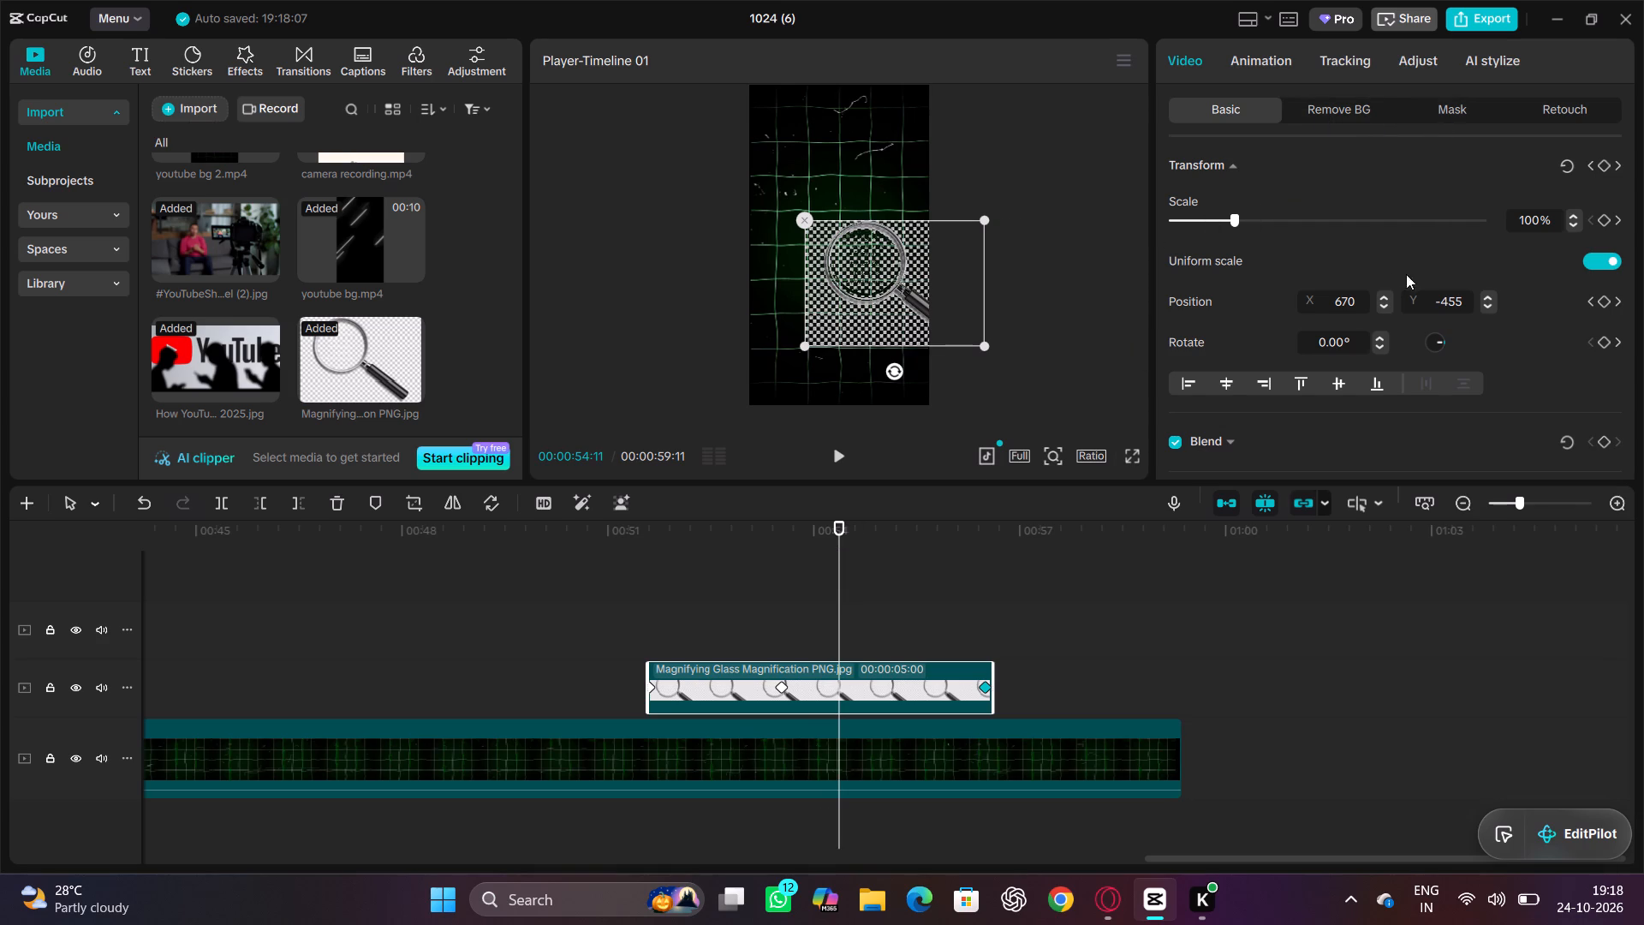
{"action": "left_click", "coordinate": [1602, 169]}
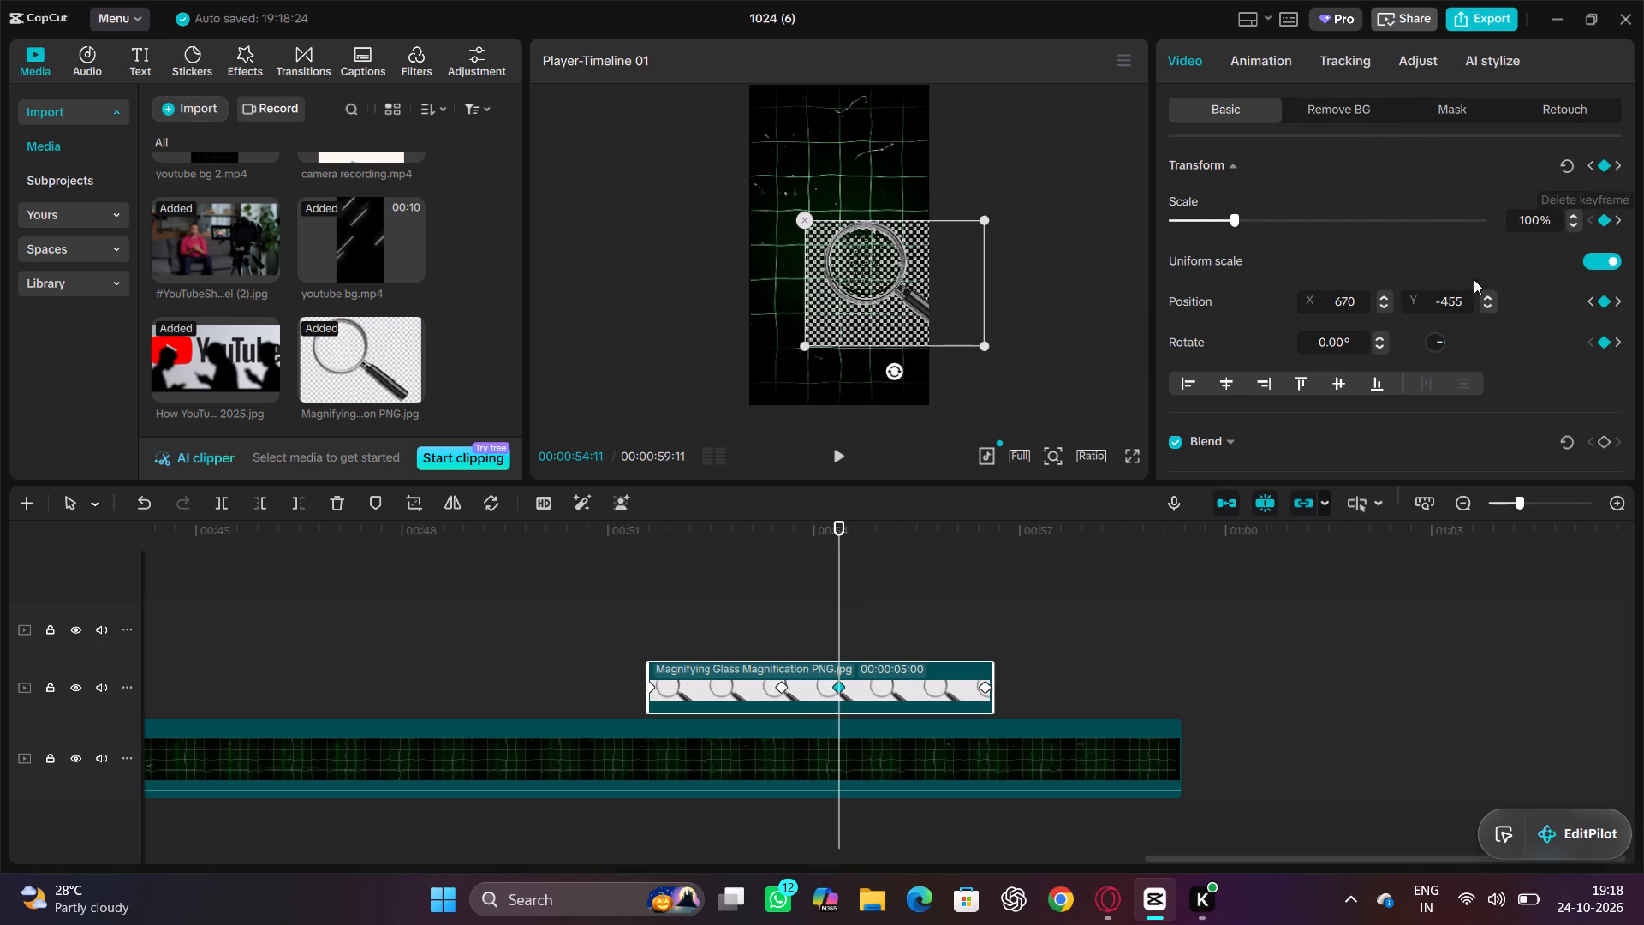
Scrub through the magnifying glass clip to review its motion between the keyframes.
{"action": "left_click_drag", "start_coordinate": [830, 507], "coordinate": [830, 541]}
{"action": "left_click_drag", "start_coordinate": [837, 529], "coordinate": [713, 534]}
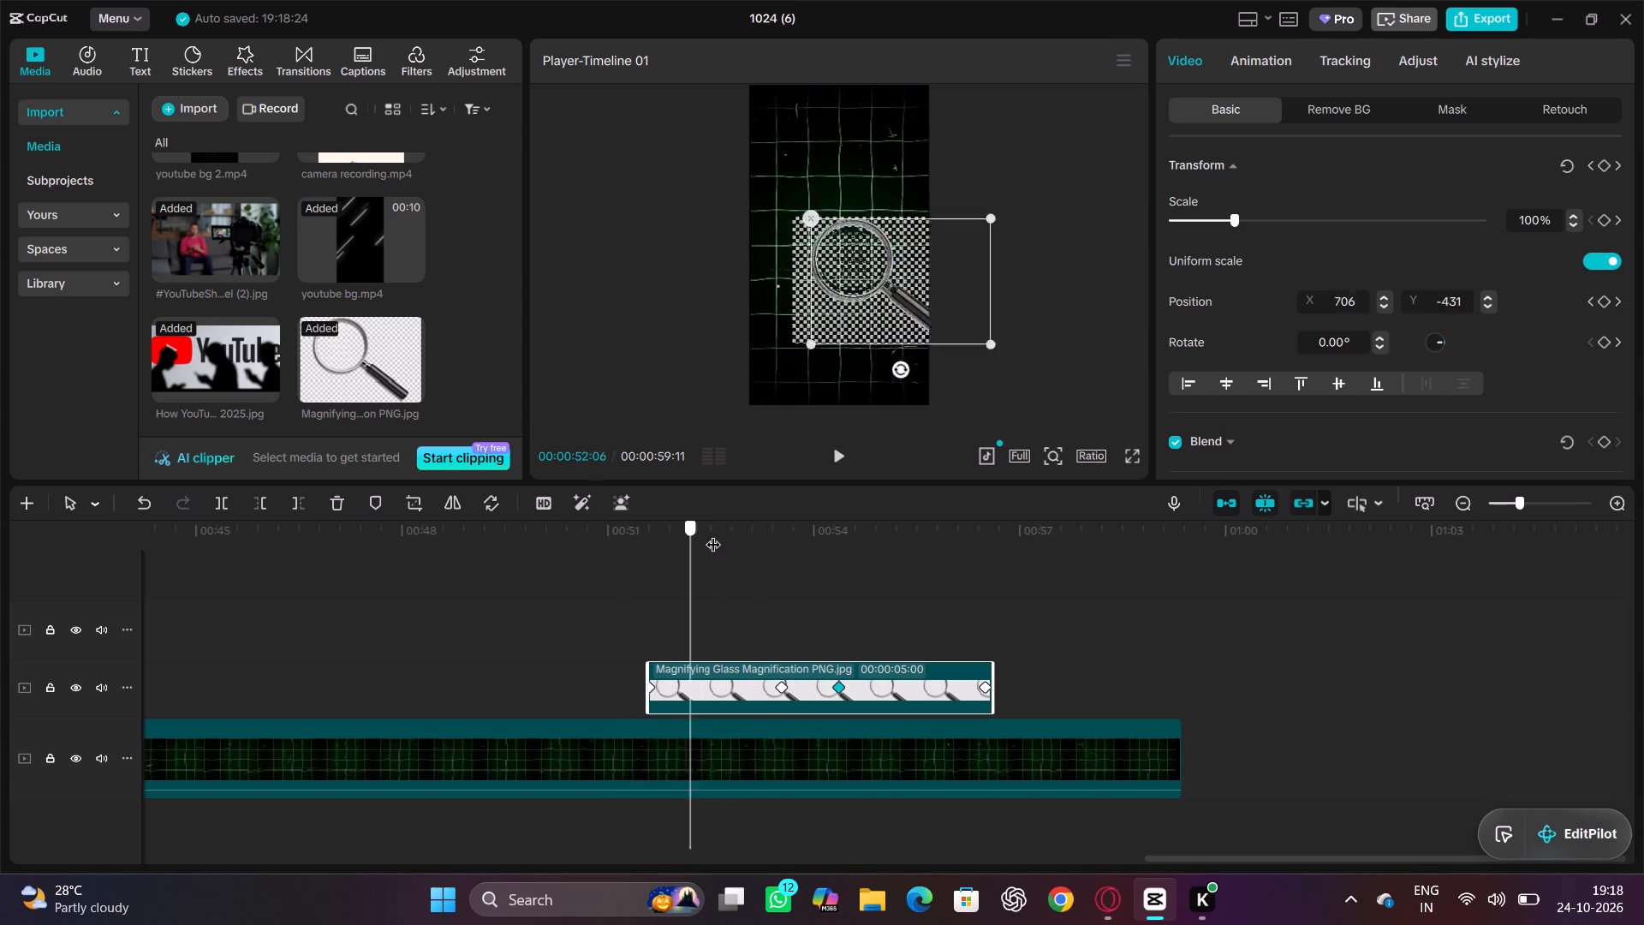
{"action": "left_click_drag", "start_coordinate": [713, 534], "coordinate": [683, 540]}
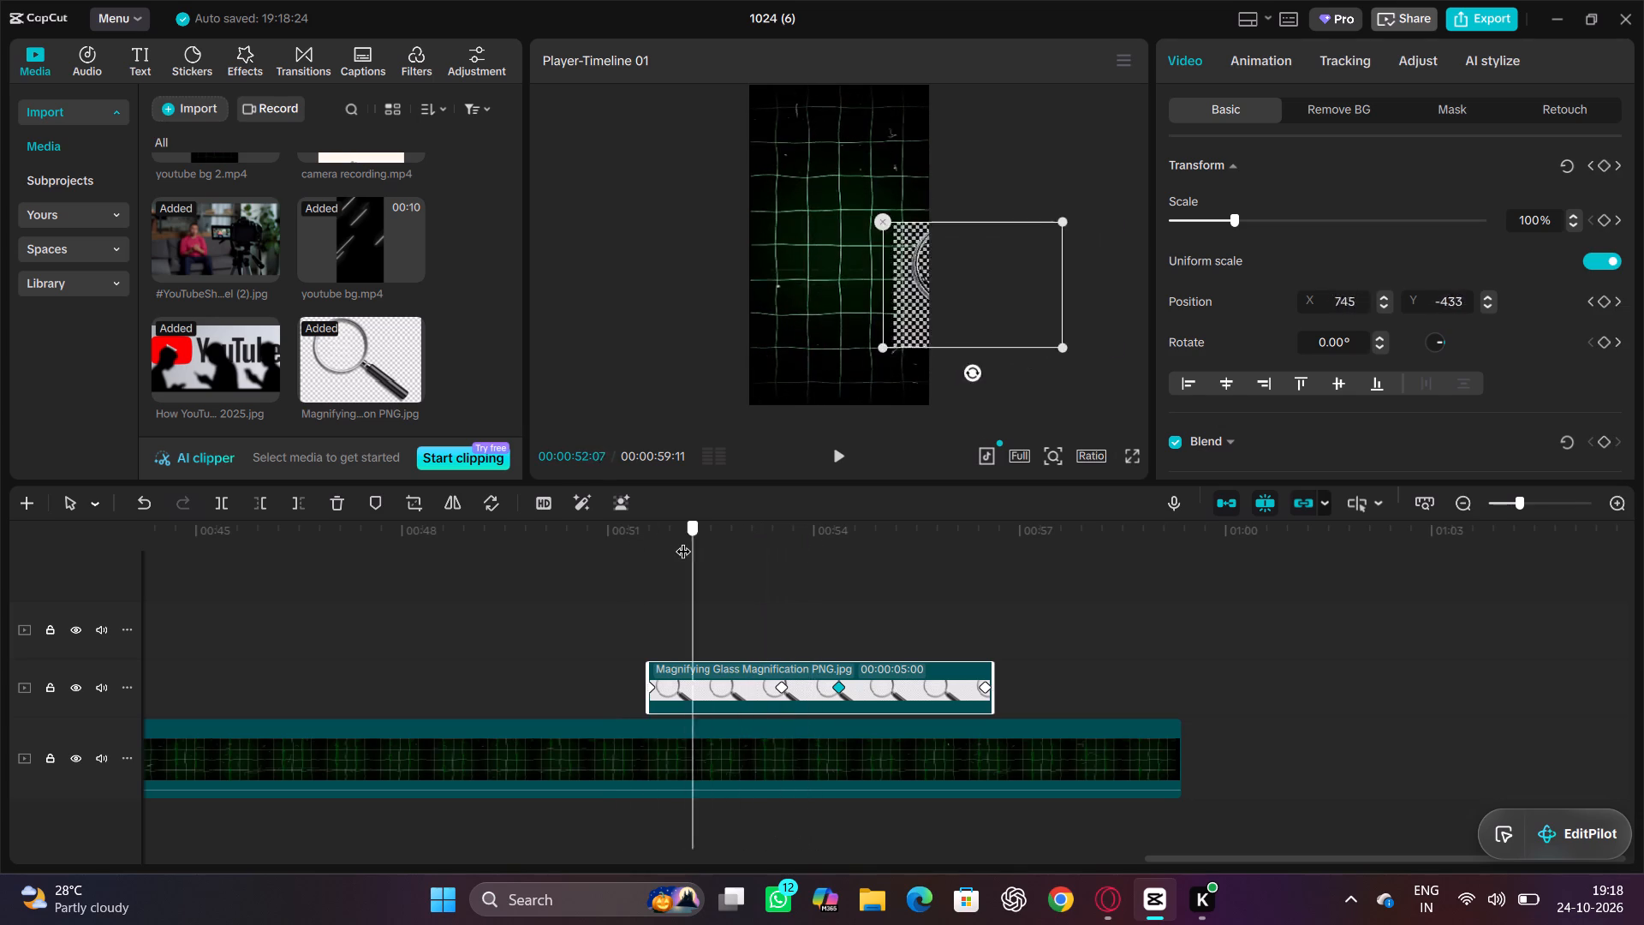
{"action": "left_click_drag", "start_coordinate": [683, 540], "coordinate": [796, 562]}
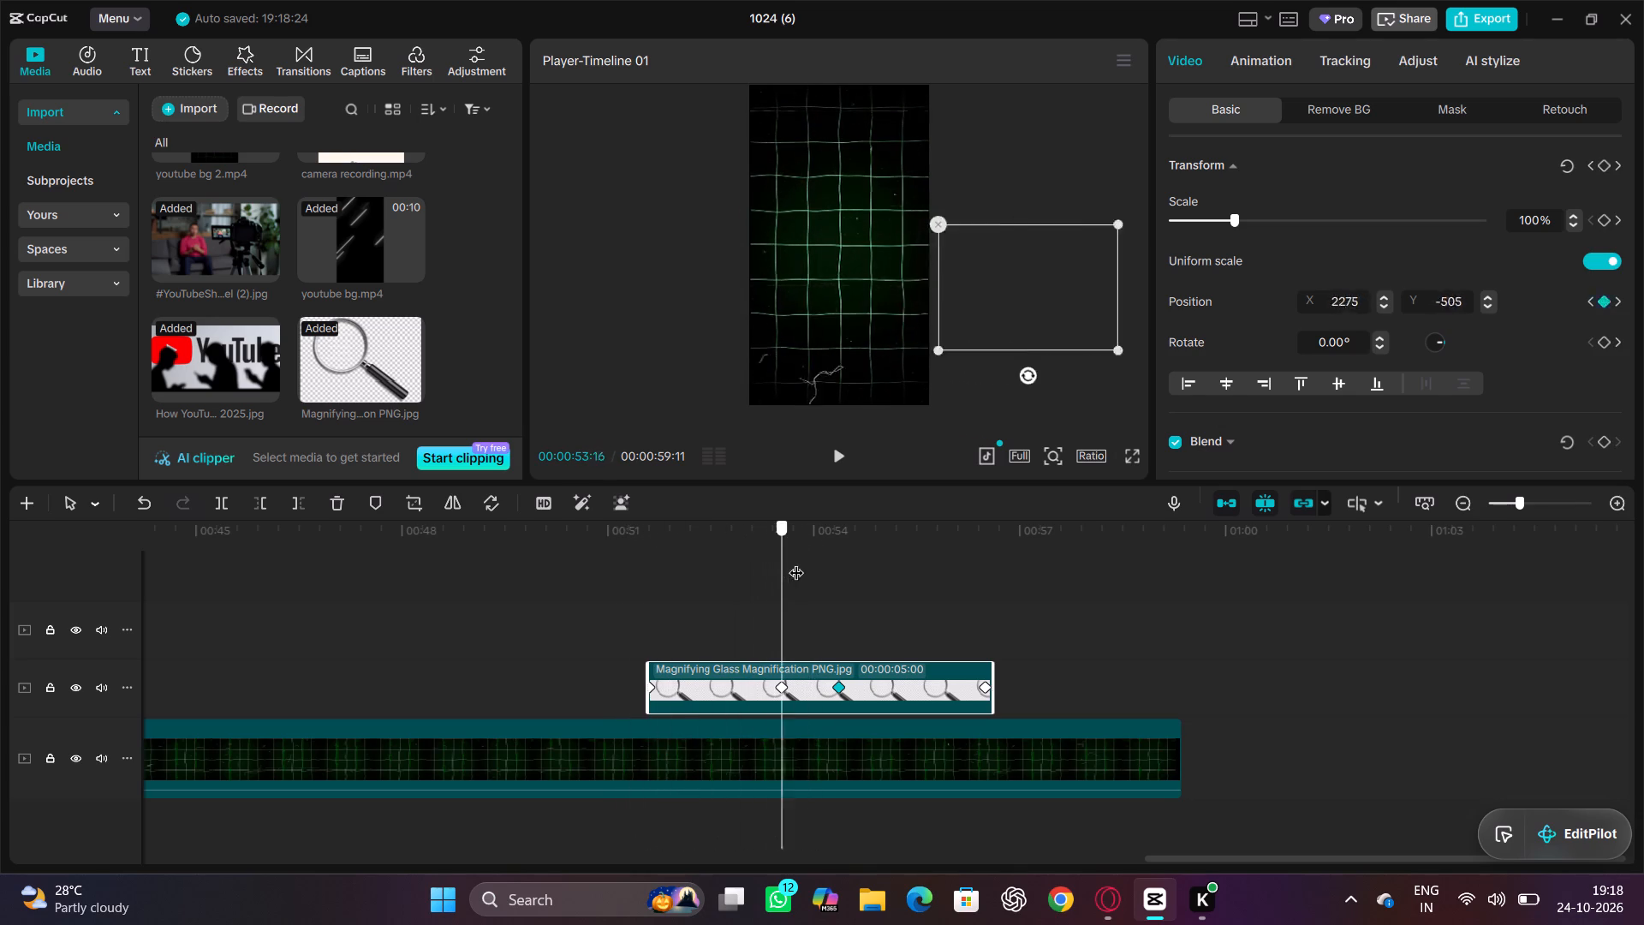
{"action": "left_click_drag", "start_coordinate": [796, 562], "coordinate": [917, 584]}
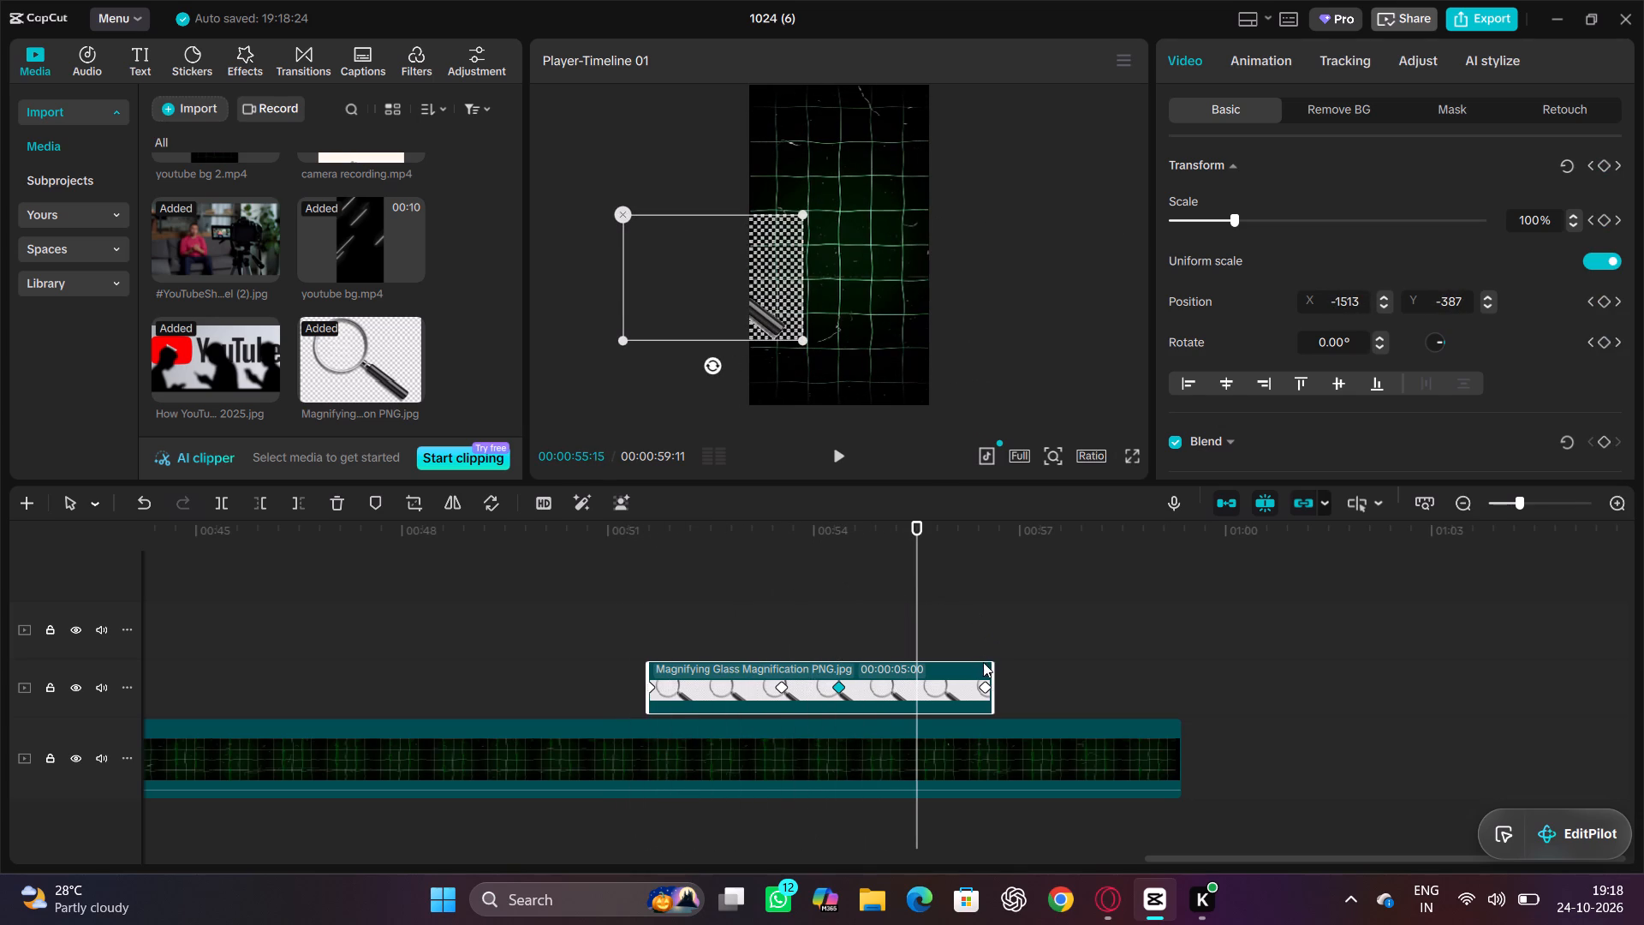